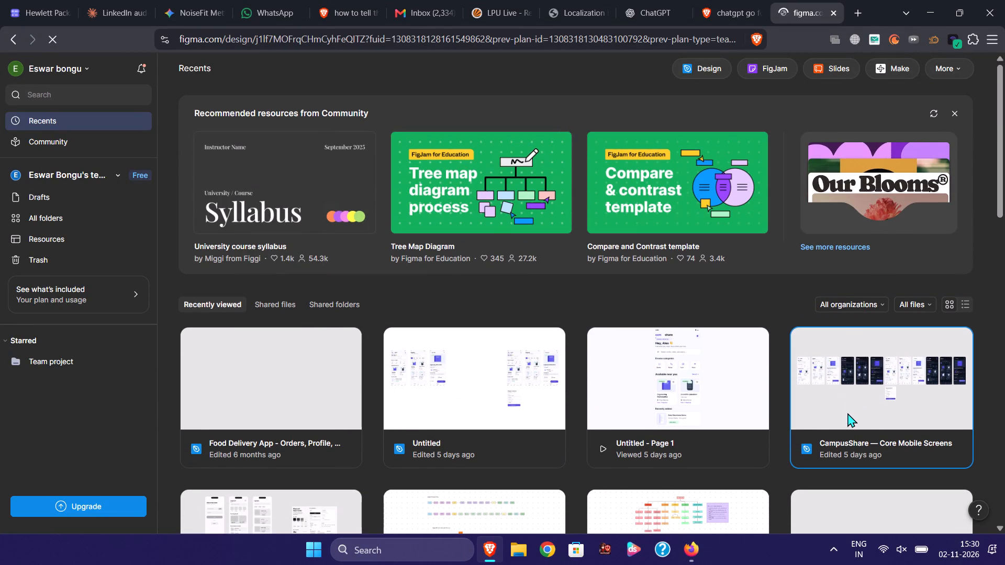
Open the recent design file "CampusShare — Core Mobile Screens".
{"action": "triple_click", "coordinate": [847, 413]}
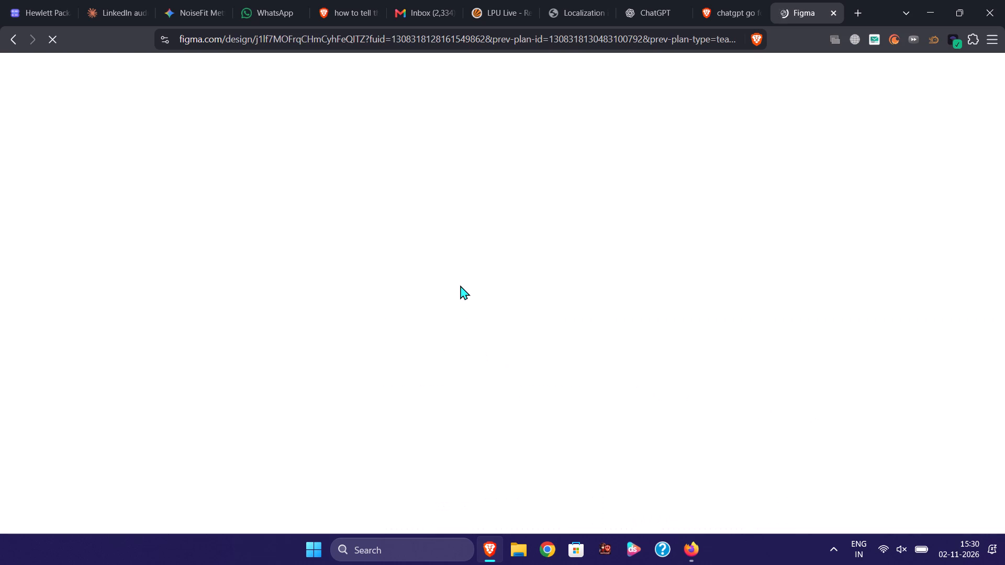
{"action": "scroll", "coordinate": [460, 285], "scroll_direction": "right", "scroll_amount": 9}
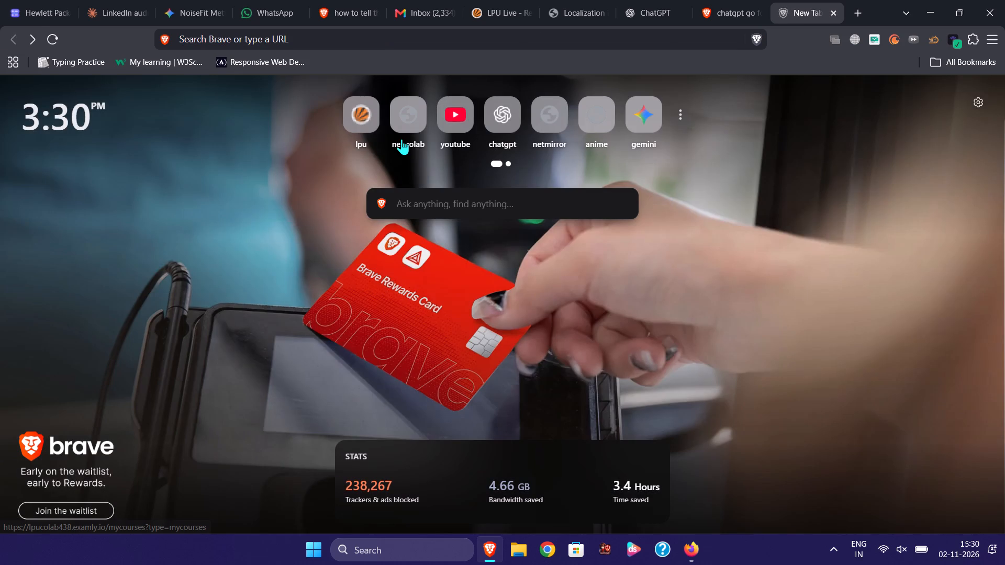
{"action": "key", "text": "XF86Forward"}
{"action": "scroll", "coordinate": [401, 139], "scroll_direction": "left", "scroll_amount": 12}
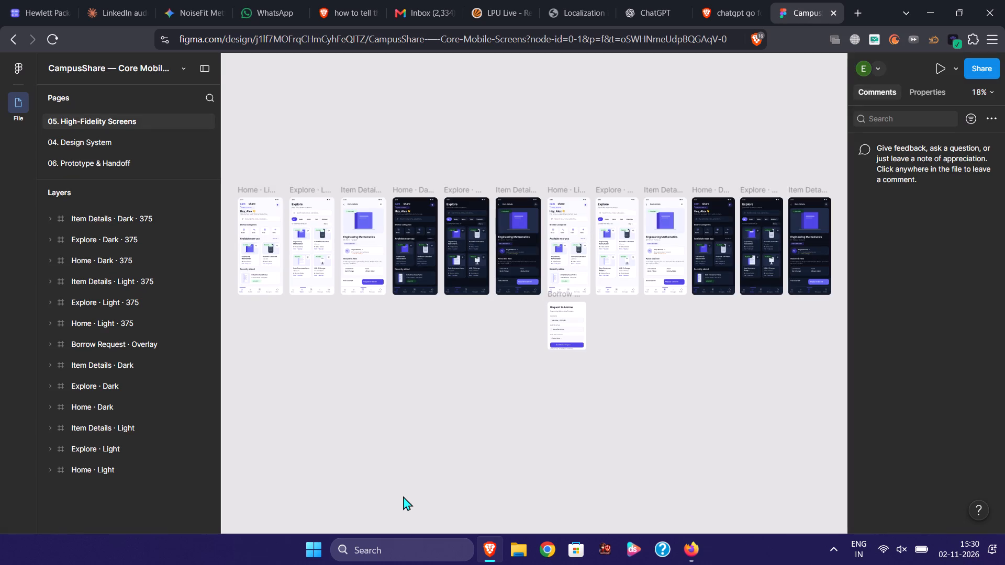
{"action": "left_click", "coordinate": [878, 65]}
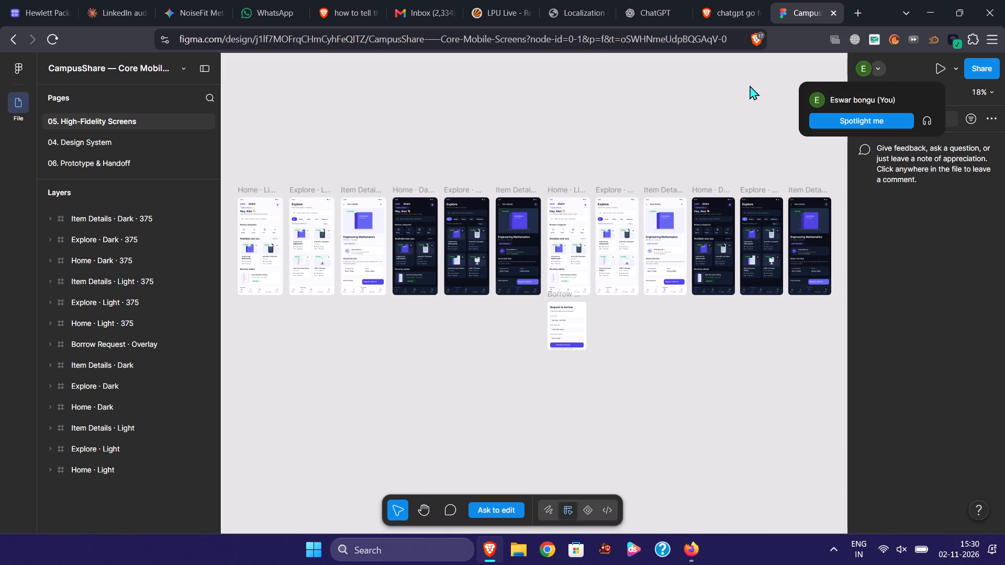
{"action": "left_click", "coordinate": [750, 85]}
Go back to the file browser and open the Untitled design file that was edited 5 days ago.
{"action": "left_click", "coordinate": [18, 68]}
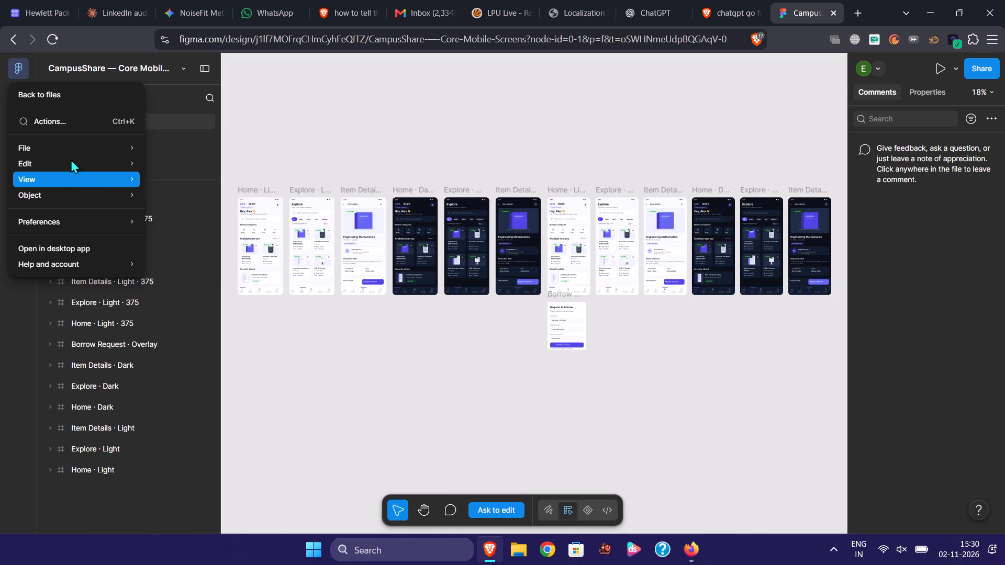
{"action": "left_click", "coordinate": [50, 99]}
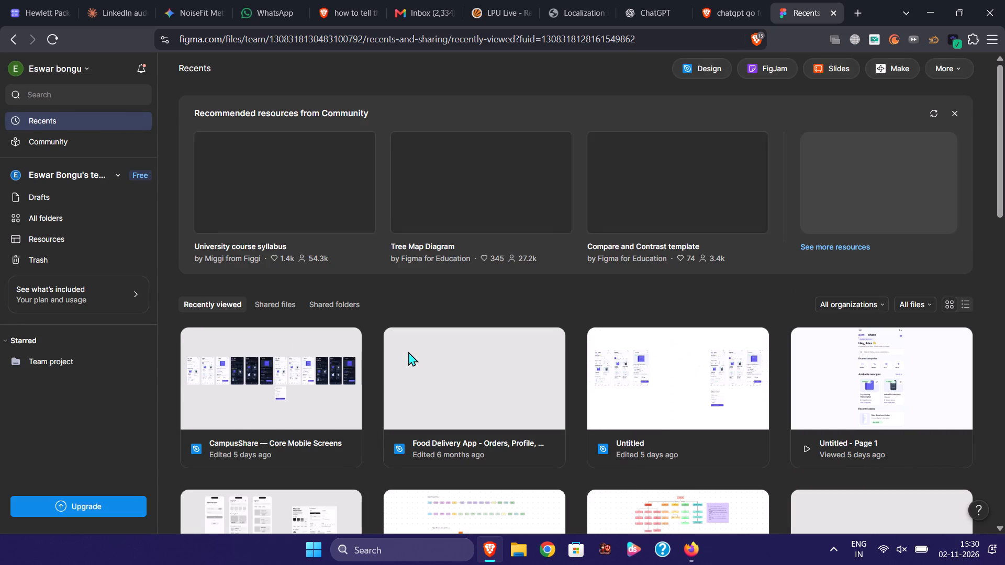
{"action": "left_click", "coordinate": [656, 425]}
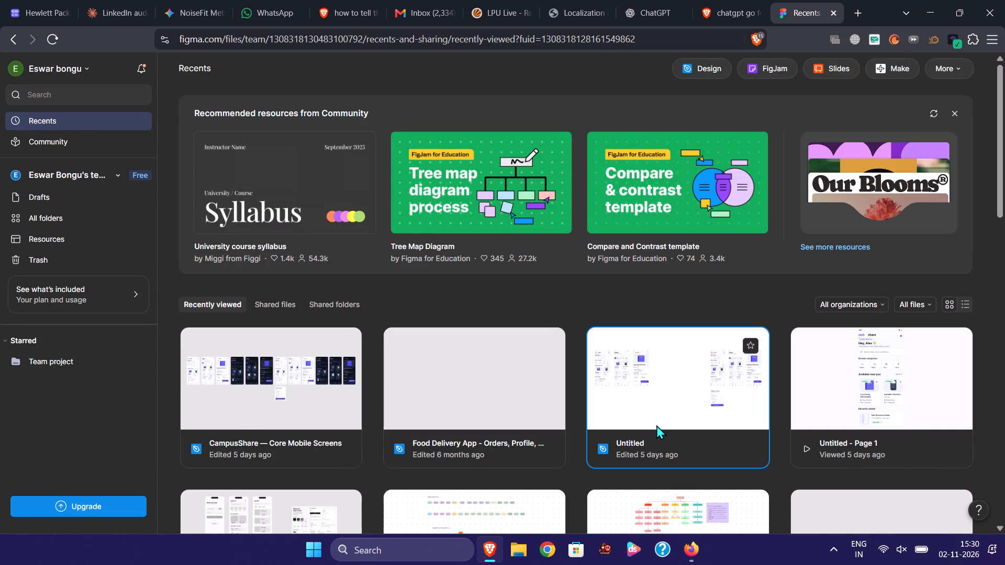
{"action": "key", "text": "Return"}
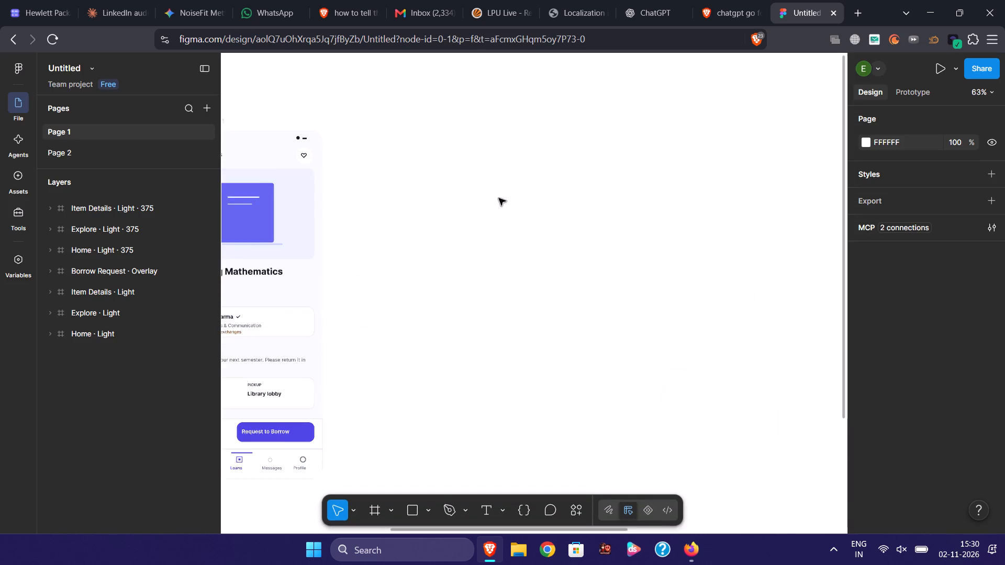
Examine the Home, Explore and Item Details light frames on Page 1.
{"action": "scroll", "coordinate": [499, 198], "scroll_direction": "right", "scroll_amount": 7}
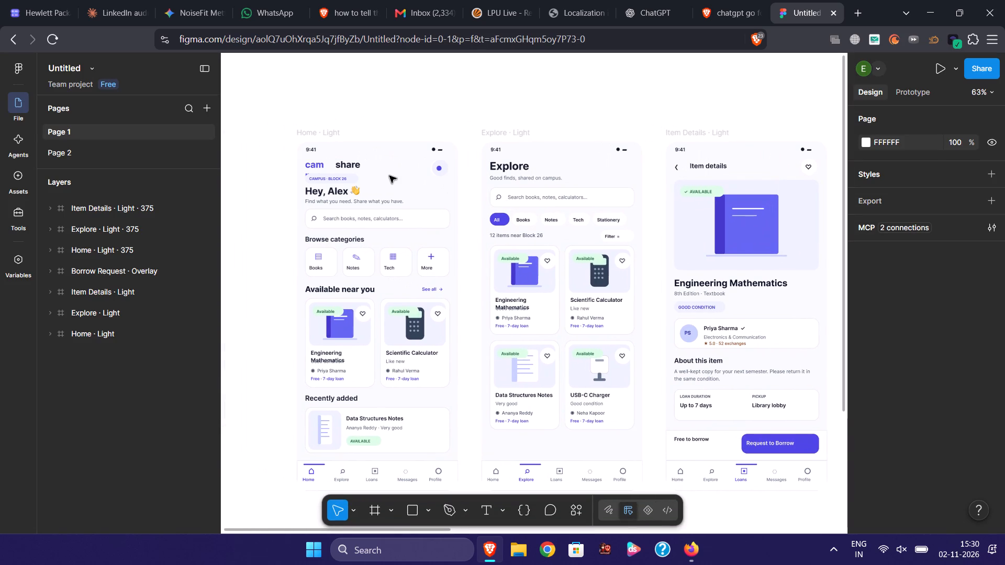
{"action": "scroll", "coordinate": [389, 176], "scroll_direction": "down", "scroll_amount": 1}
{"action": "left_click", "coordinate": [379, 202]}
{"action": "left_click", "coordinate": [355, 230]}
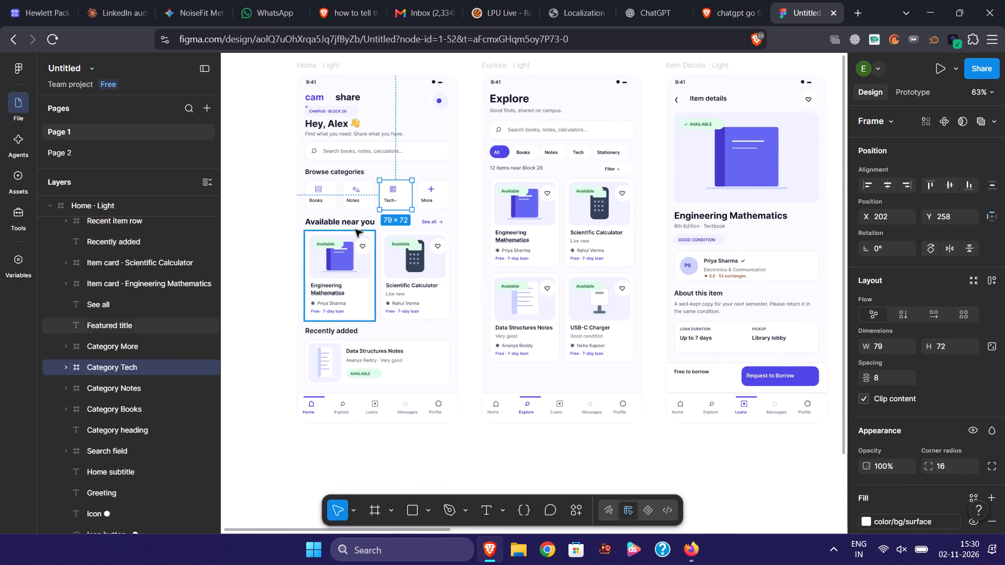
{"action": "scroll", "coordinate": [355, 230], "scroll_direction": "left", "scroll_amount": 1}
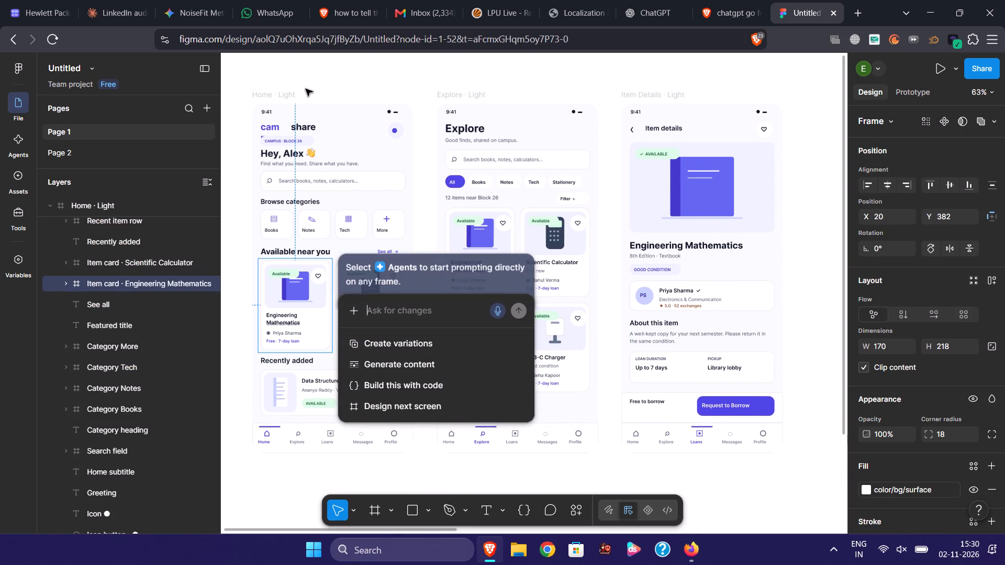
{"action": "left_click", "coordinate": [297, 94]}
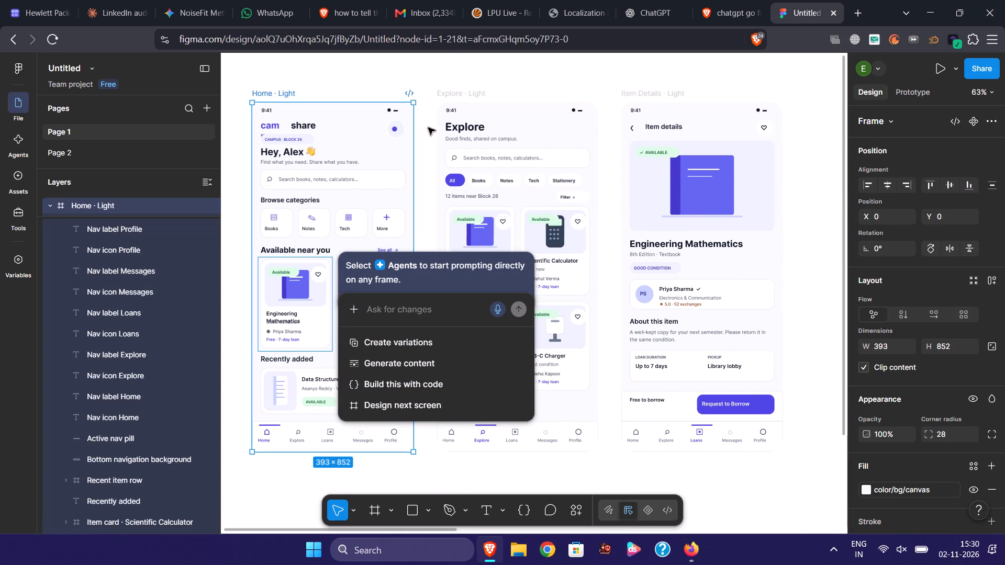
{"action": "left_click", "coordinate": [455, 94]}
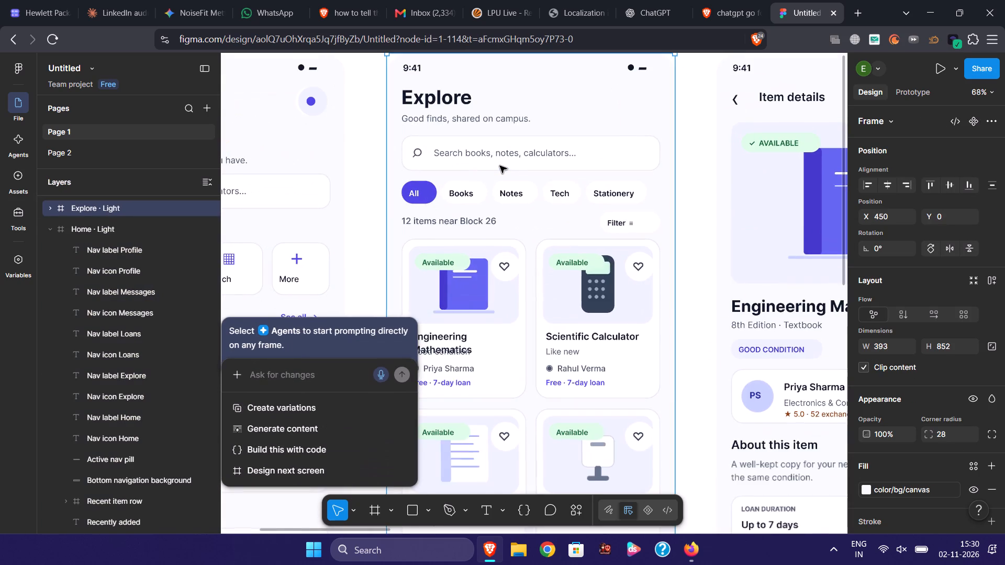
{"action": "scroll", "coordinate": [500, 166], "scroll_direction": "left", "scroll_amount": 1}
{"action": "left_click", "coordinate": [690, 161]}
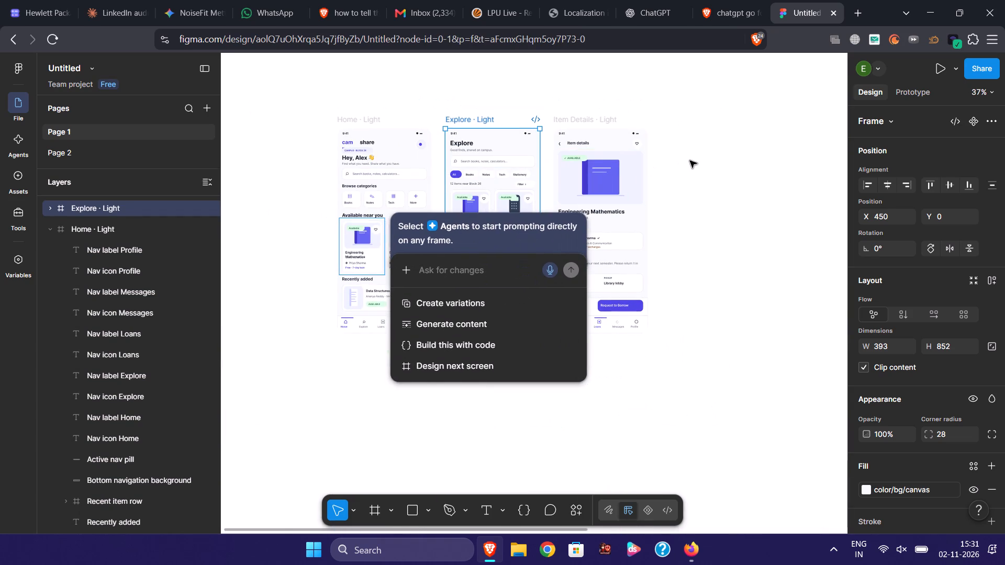
Look over the 375-wide light frames and the Borrow Request overlay, and return to the Home and Explore frames for a closer view.
{"action": "scroll", "coordinate": [690, 161], "scroll_direction": "left", "scroll_amount": 6}
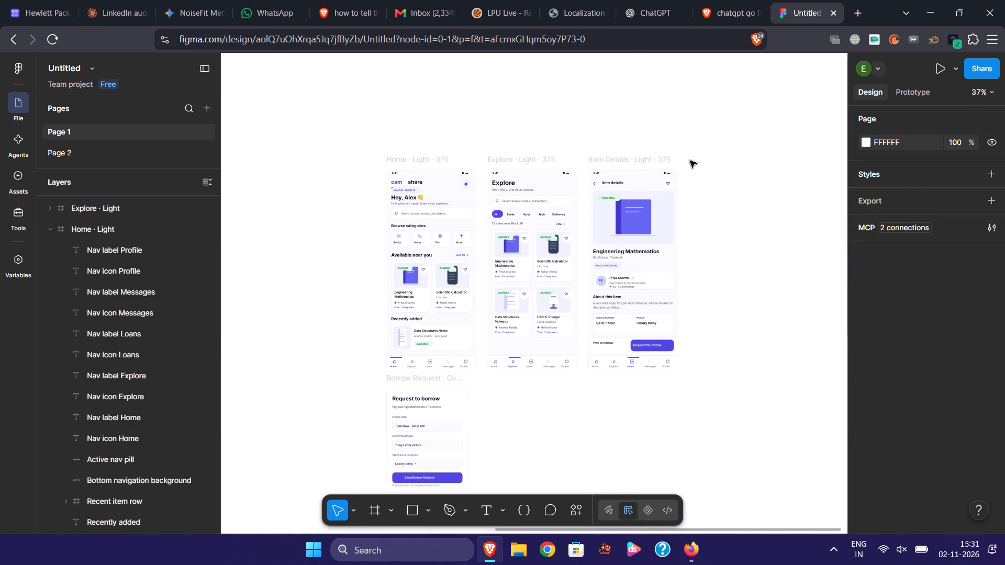
{"action": "scroll", "coordinate": [690, 161], "scroll_direction": "left", "scroll_amount": 1}
{"action": "scroll", "coordinate": [690, 161], "scroll_direction": "right", "scroll_amount": 1}
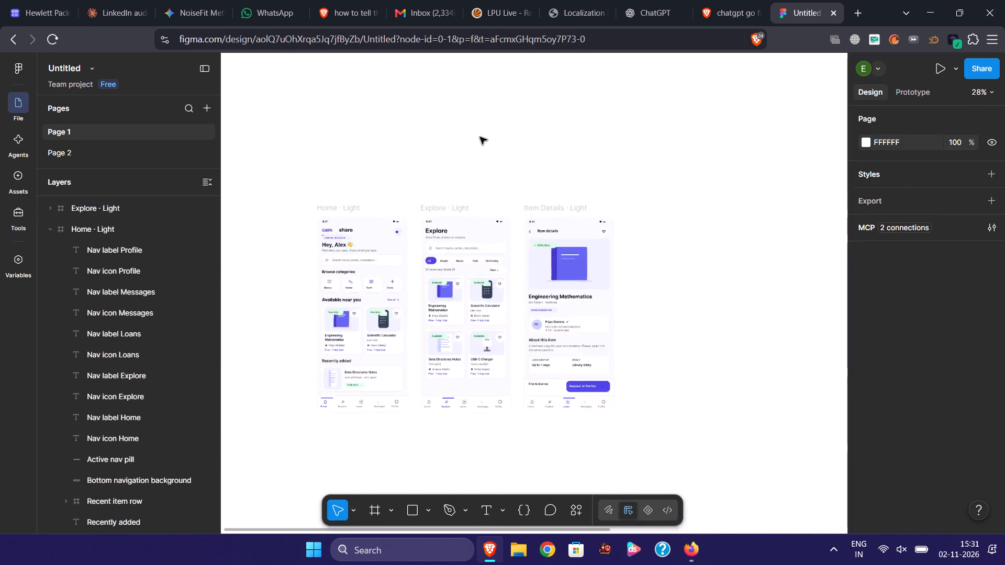
{"action": "scroll", "coordinate": [480, 137], "scroll_direction": "down", "scroll_amount": 2}
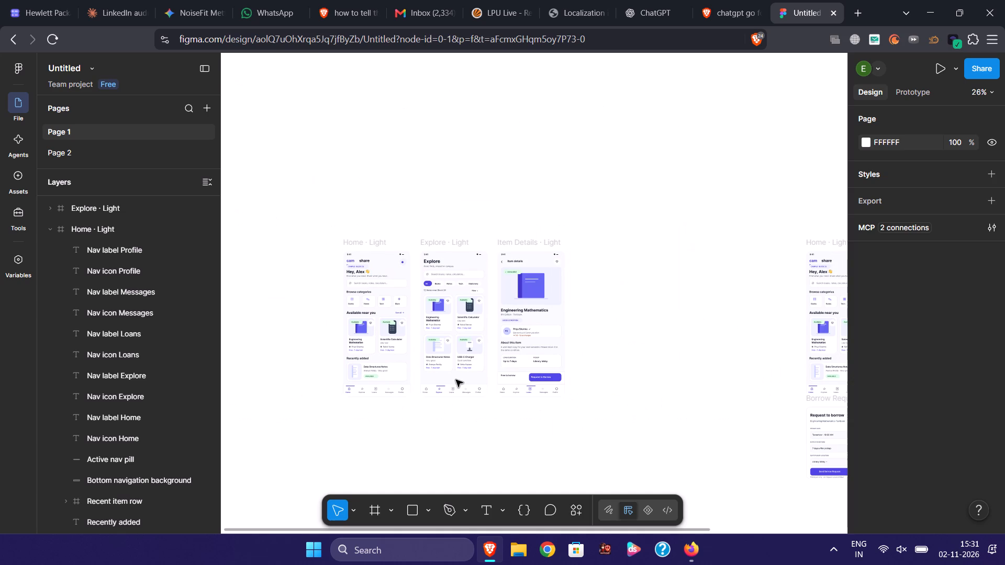
{"action": "scroll", "coordinate": [456, 380], "scroll_direction": "left", "scroll_amount": 1}
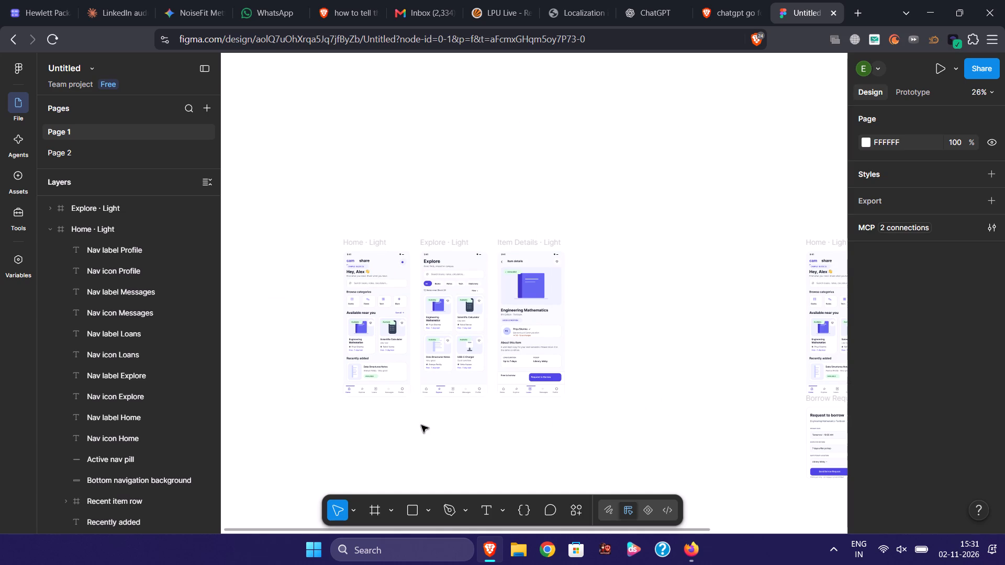
{"action": "scroll", "coordinate": [421, 425], "scroll_direction": "left", "scroll_amount": 1}
{"action": "left_click", "coordinate": [416, 433]}
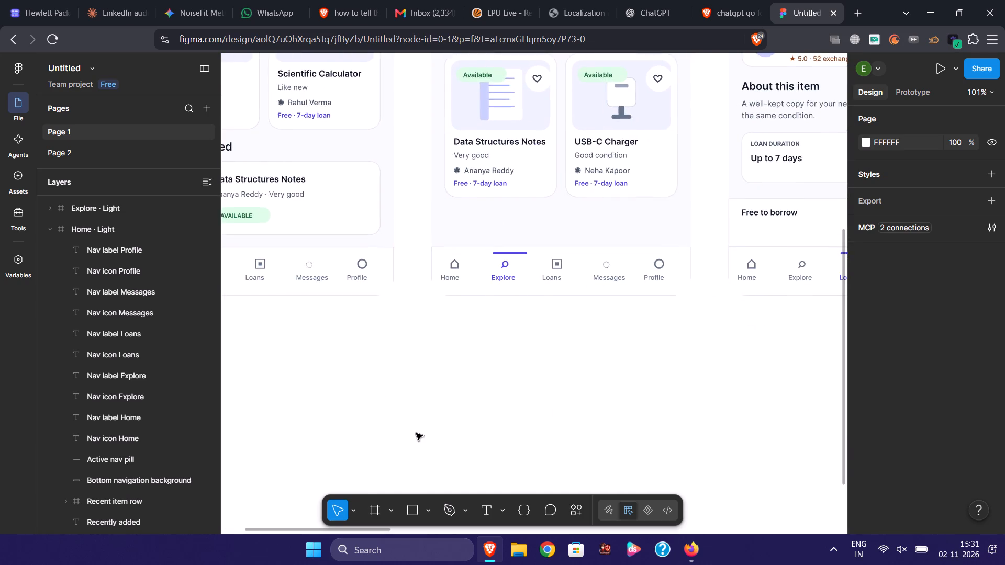
{"action": "scroll", "coordinate": [416, 433], "scroll_direction": "up", "scroll_amount": 3}
{"action": "scroll", "coordinate": [416, 433], "scroll_direction": "down", "scroll_amount": 1}
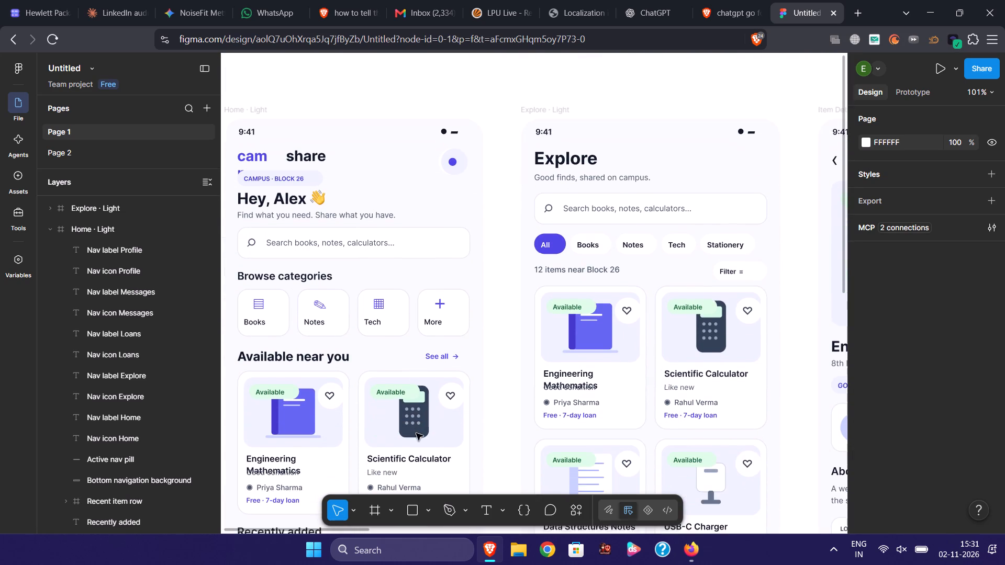
{"action": "scroll", "coordinate": [416, 433], "scroll_direction": "down", "scroll_amount": 1}
Play the prototype from the Home screen and follow it through the Scientific Calculator card to item details and the borrow request overlay.
{"action": "left_click", "coordinate": [935, 64]}
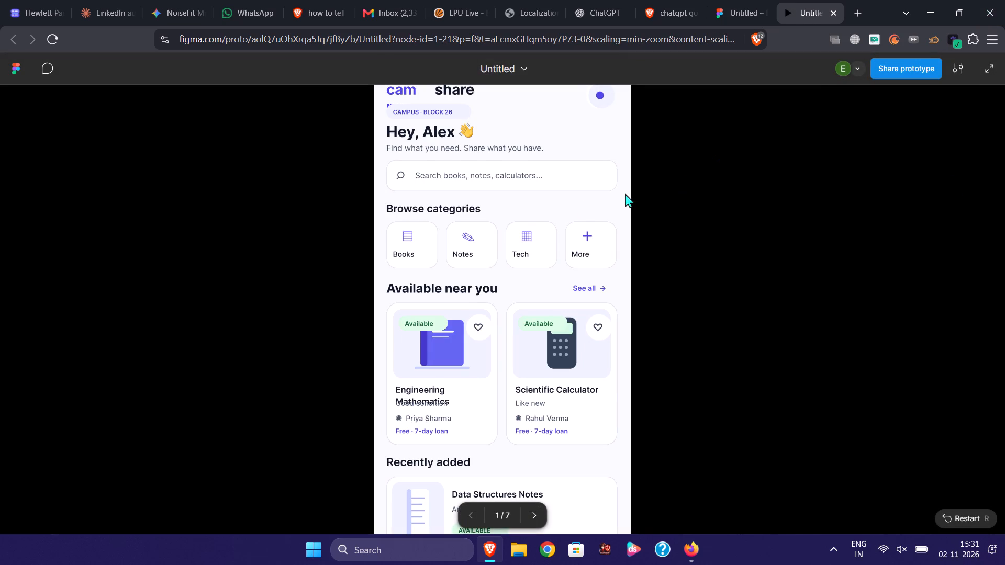
{"action": "scroll", "coordinate": [578, 202], "scroll_direction": "down", "scroll_amount": 3}
{"action": "left_click", "coordinate": [603, 246]}
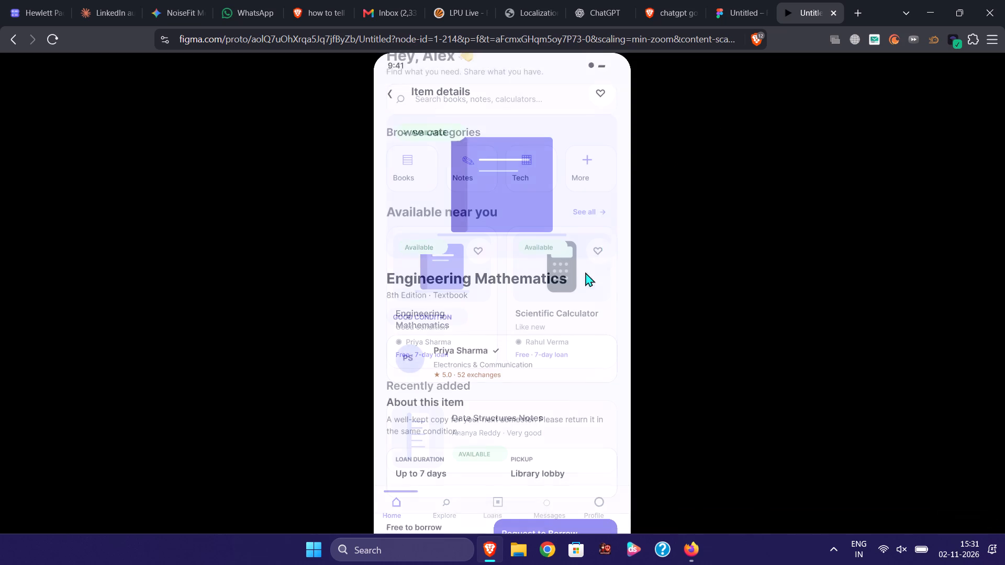
{"action": "scroll", "coordinate": [505, 334], "scroll_direction": "down", "scroll_amount": 3}
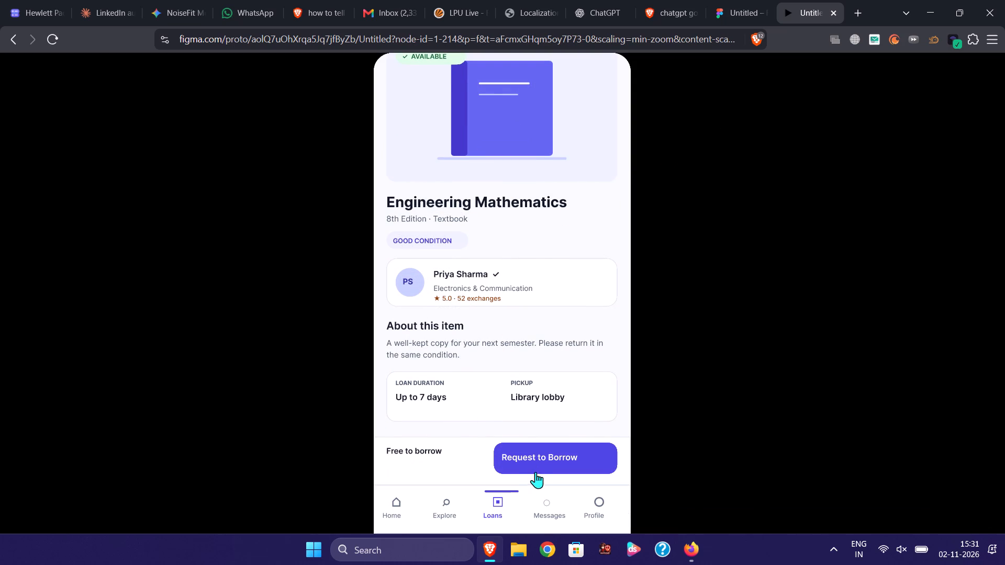
{"action": "left_click", "coordinate": [537, 467]}
{"action": "scroll", "coordinate": [517, 315], "scroll_direction": "up", "scroll_amount": 1}
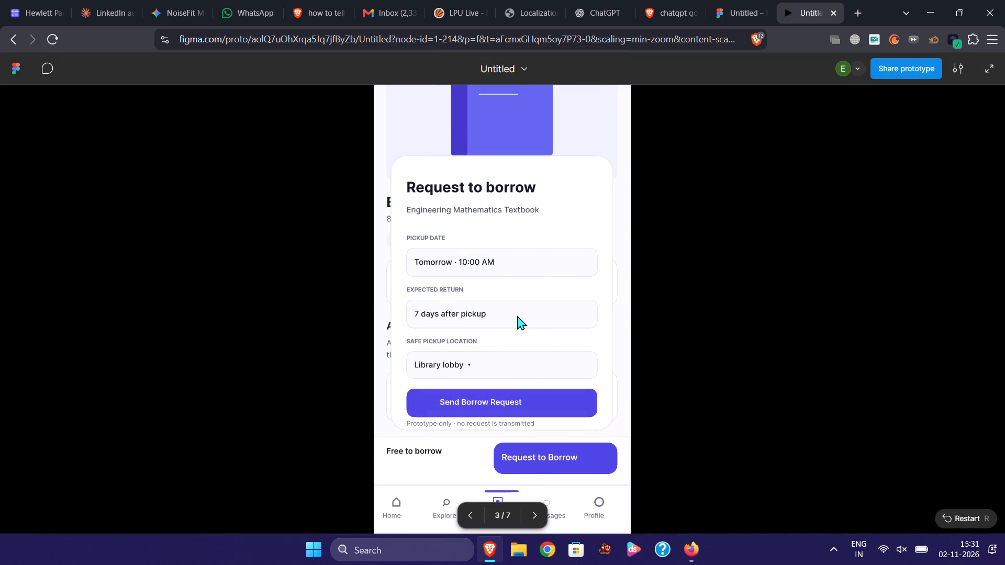
Test the borrow request overlay's pickup location field, its Send Borrow Request action and the area around the overlay.
{"action": "left_click", "coordinate": [468, 358]}
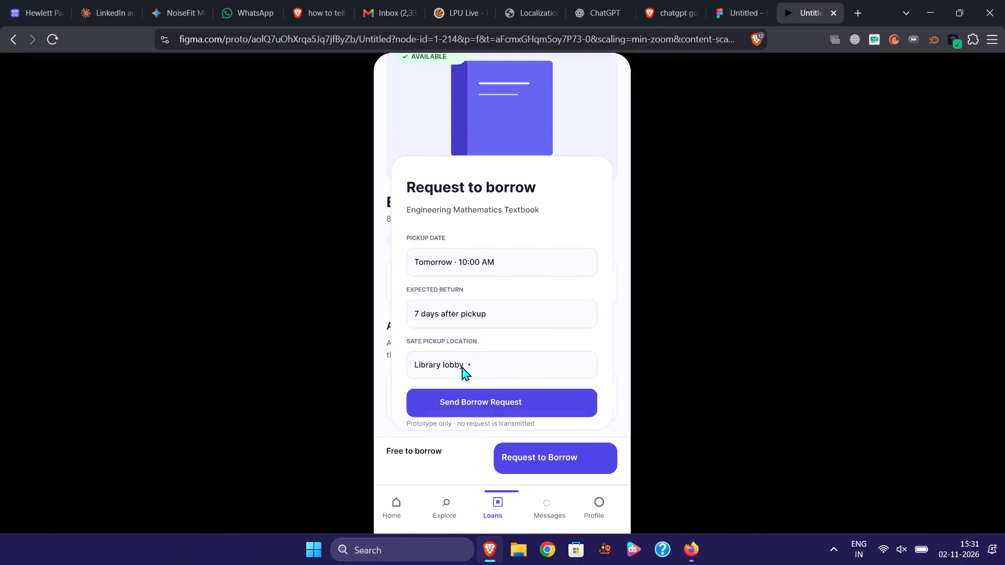
{"action": "left_click", "coordinate": [462, 366]}
{"action": "left_click_drag", "start_coordinate": [487, 414], "coordinate": [488, 404]}
{"action": "double_click", "coordinate": [488, 404]}
{"action": "left_click", "coordinate": [575, 176]}
{"action": "left_click", "coordinate": [533, 87]}
{"action": "scroll", "coordinate": [475, 153], "scroll_direction": "right", "scroll_amount": 5}
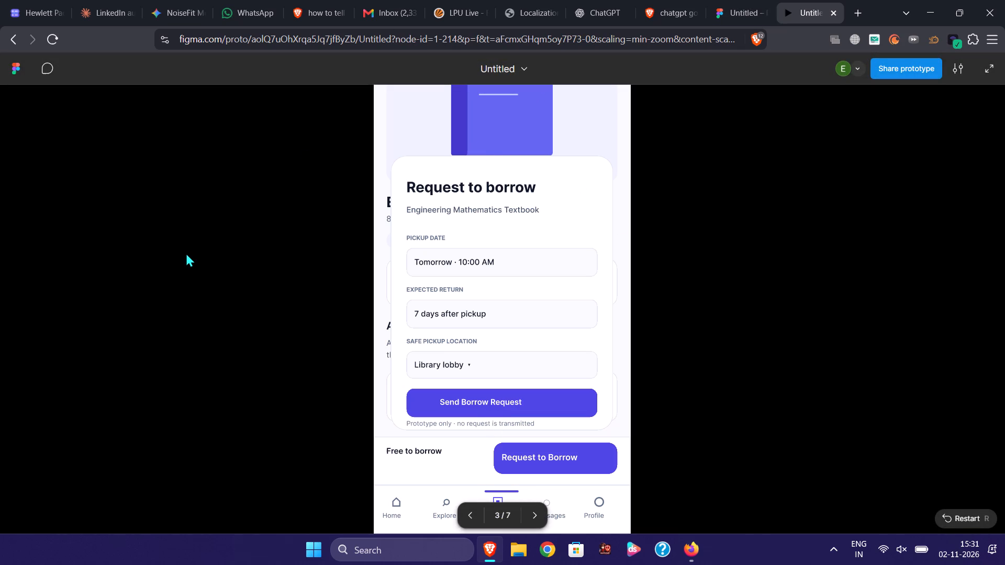
Step forward through the remaining prototype screens to the last one, the Request to borrow card.
{"action": "left_click", "coordinate": [532, 519]}
{"action": "left_click", "coordinate": [533, 514]}
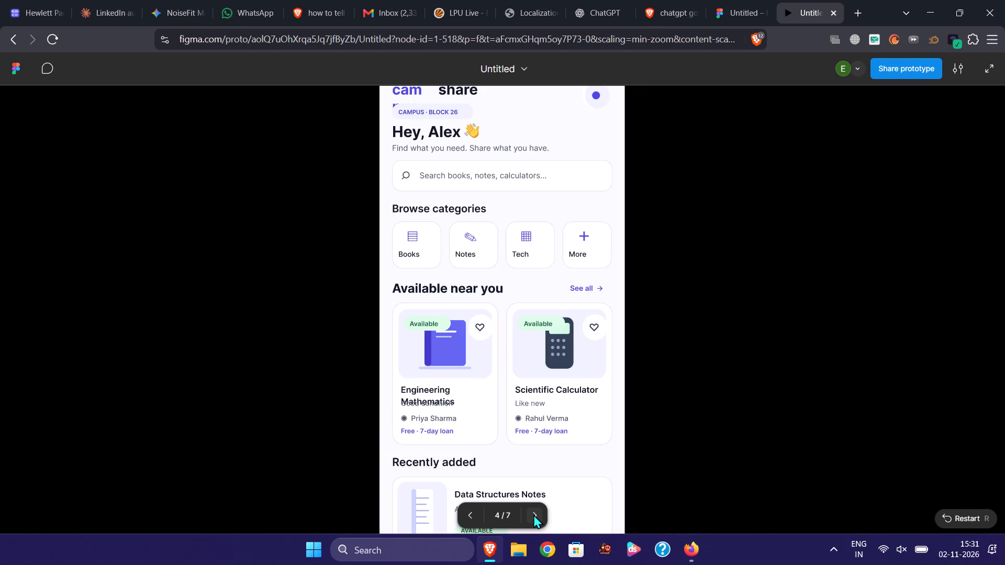
{"action": "left_click", "coordinate": [533, 514]}
{"action": "left_click", "coordinate": [533, 514]}
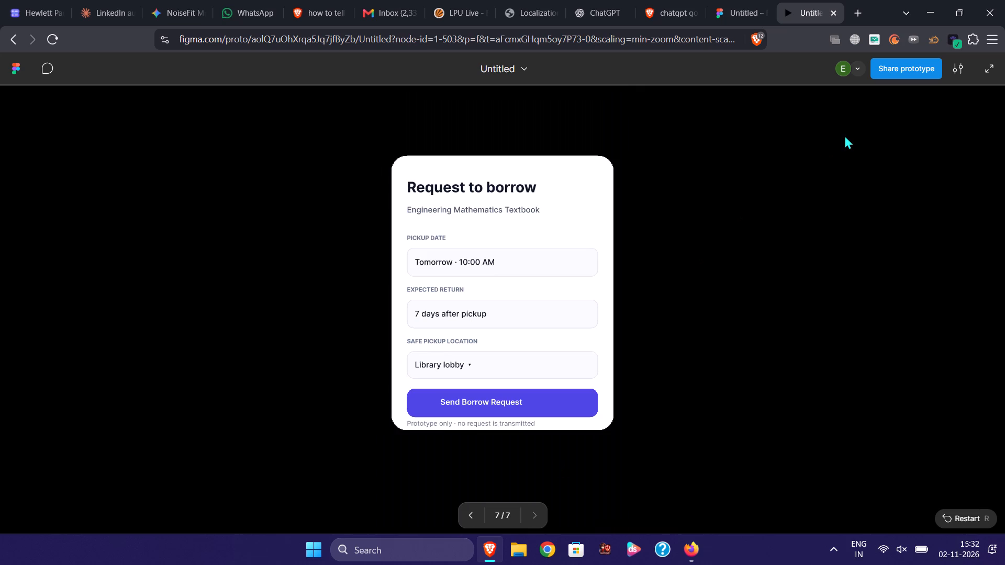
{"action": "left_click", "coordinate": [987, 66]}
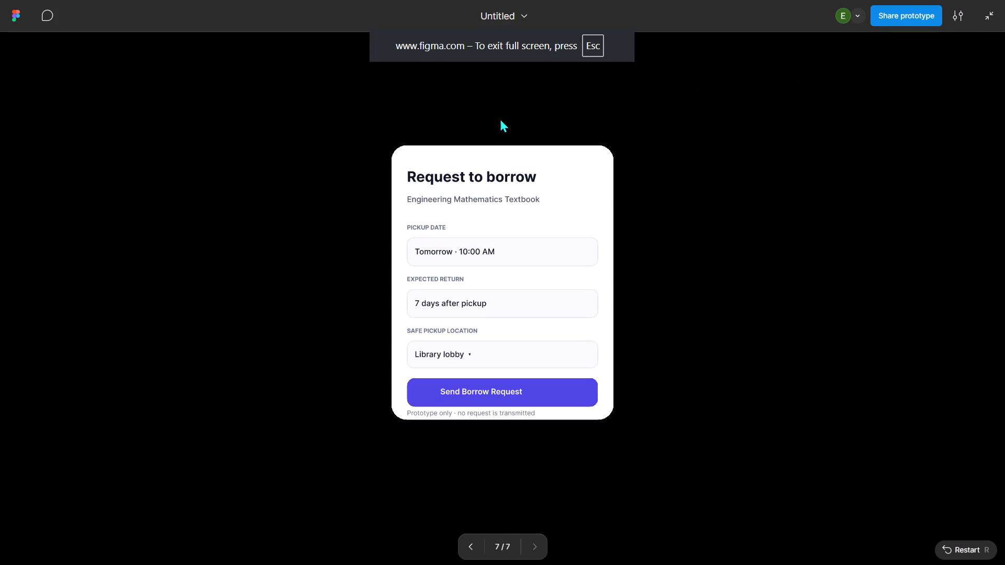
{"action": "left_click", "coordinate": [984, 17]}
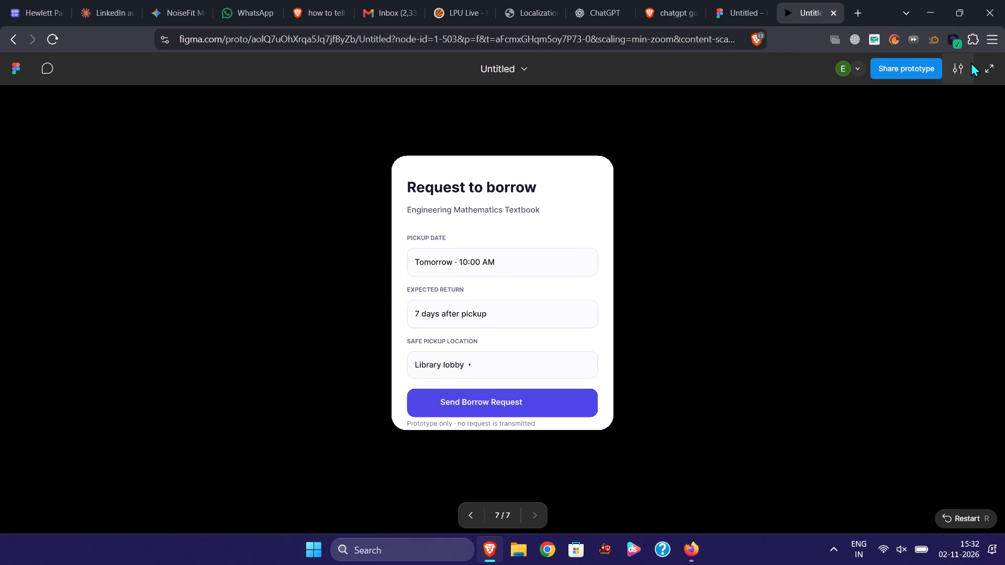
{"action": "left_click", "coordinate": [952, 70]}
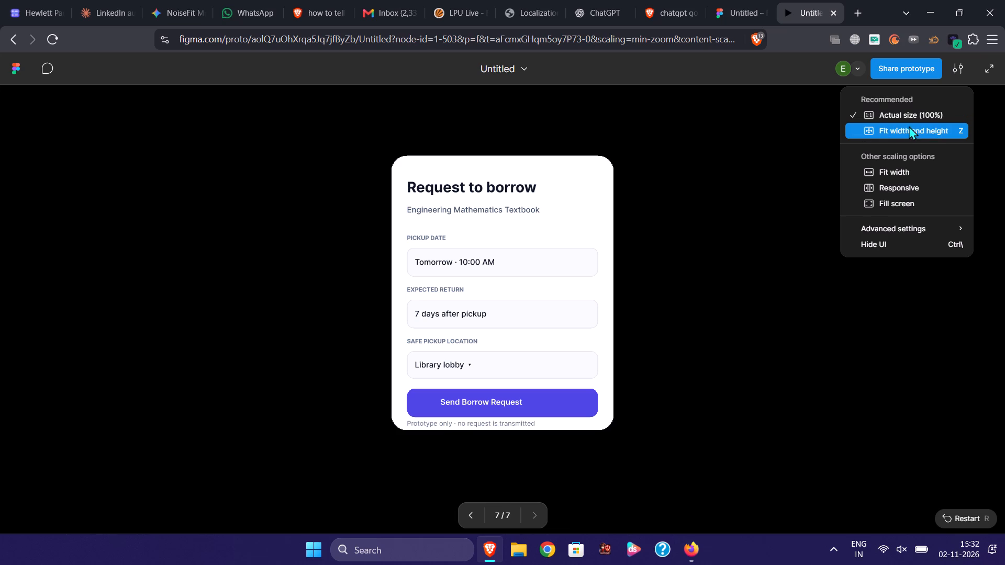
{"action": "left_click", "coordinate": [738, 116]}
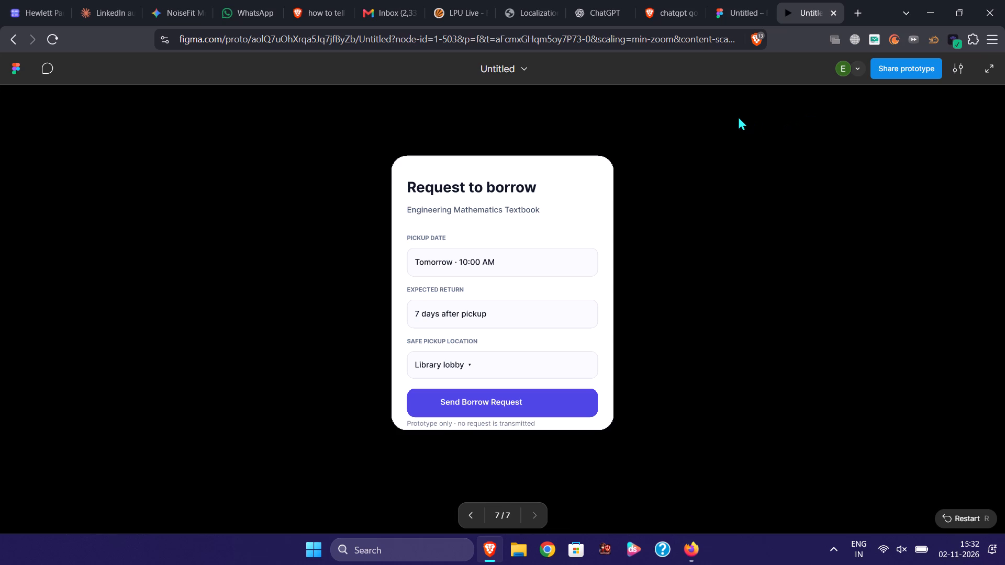
Leave the prototype presentation and return to the Untitled design file.
{"action": "left_click", "coordinate": [15, 70]}
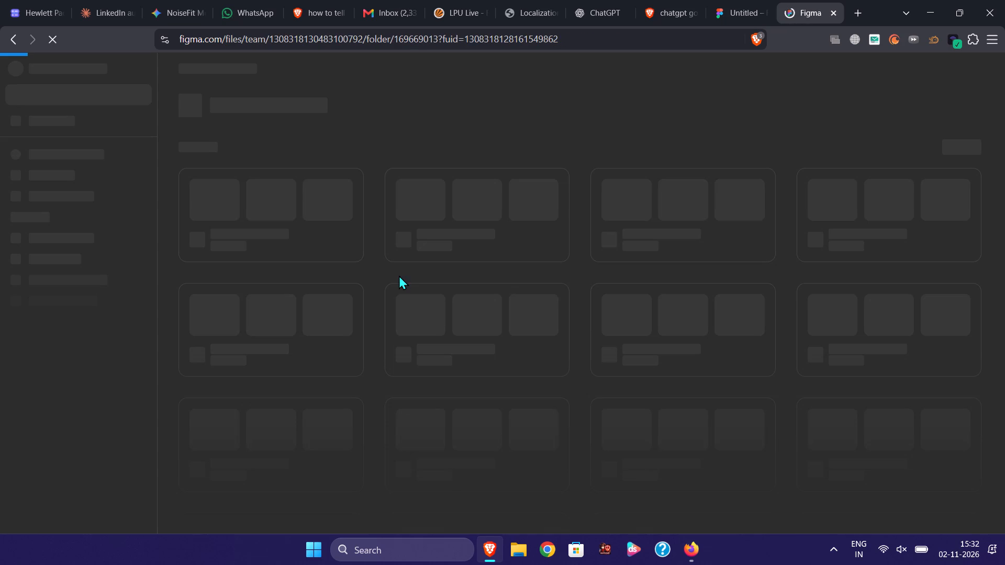
{"action": "left_click", "coordinate": [732, 0]}
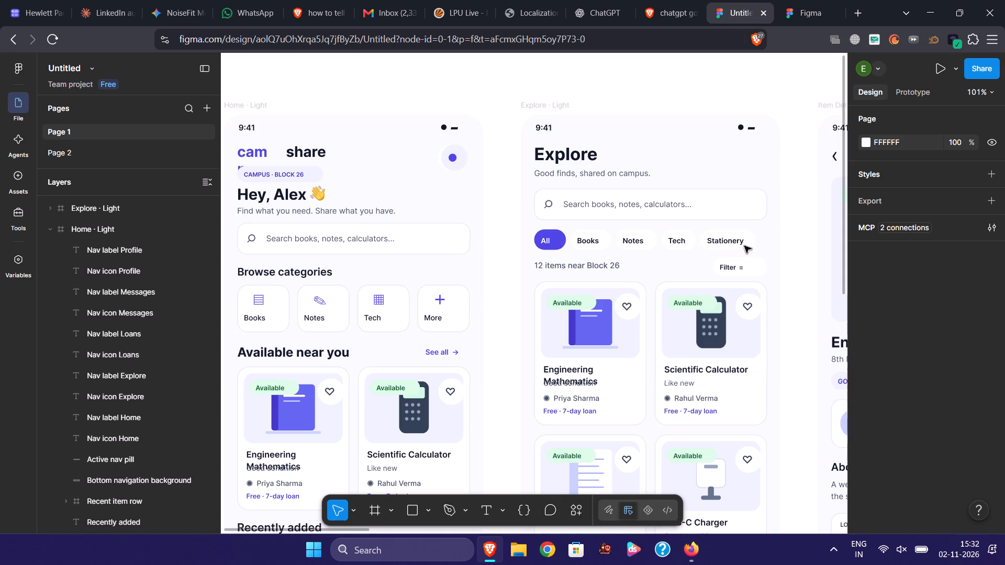
Delete the three original frames Home · Light, Explore · Light and Item Details · Light, leaving out the 375 versions.
{"action": "scroll", "coordinate": [658, 227], "scroll_direction": "left", "scroll_amount": 4}
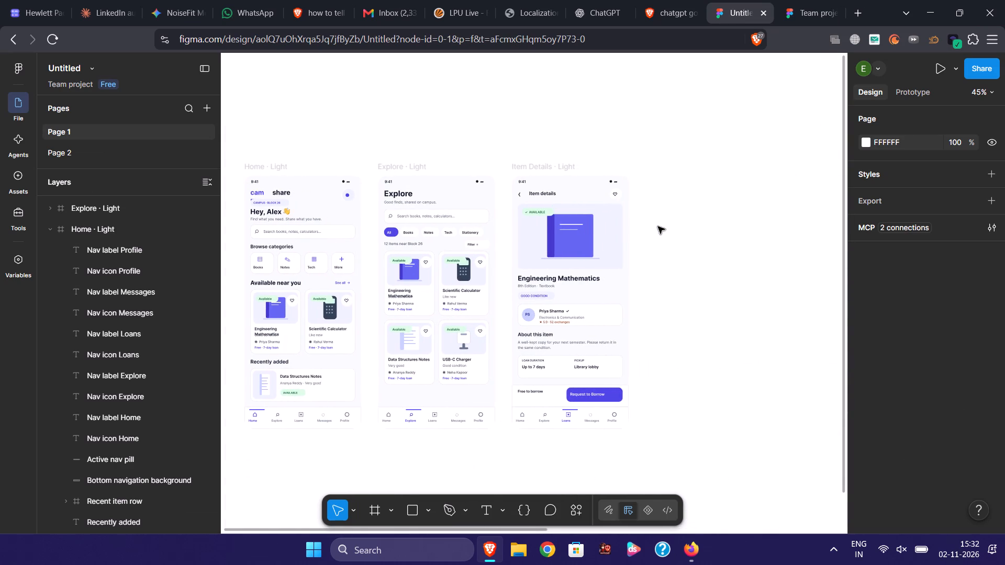
{"action": "scroll", "coordinate": [658, 227], "scroll_direction": "left", "scroll_amount": 6}
{"action": "scroll", "coordinate": [658, 227], "scroll_direction": "down", "scroll_amount": 5}
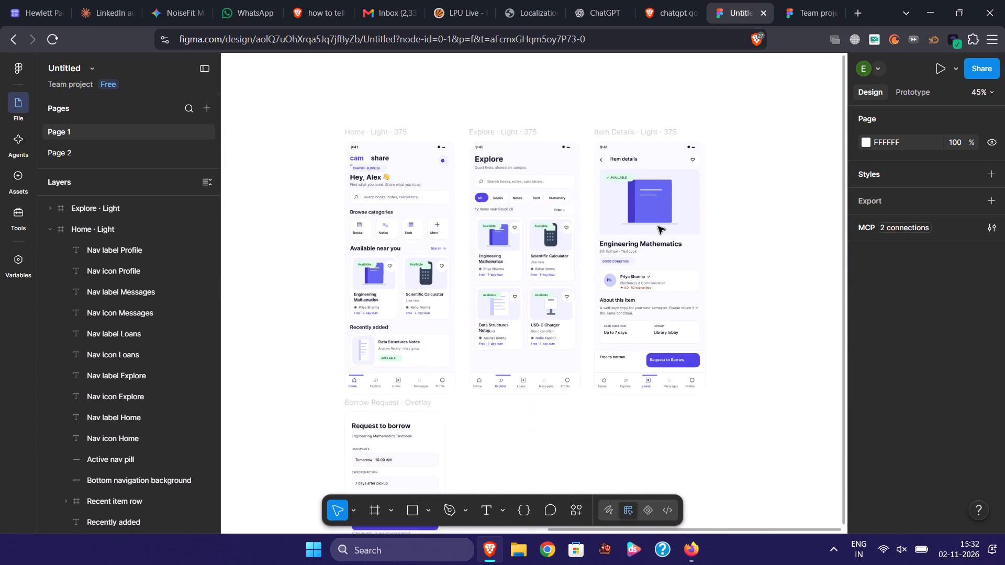
{"action": "scroll", "coordinate": [658, 227], "scroll_direction": "right", "scroll_amount": 6}
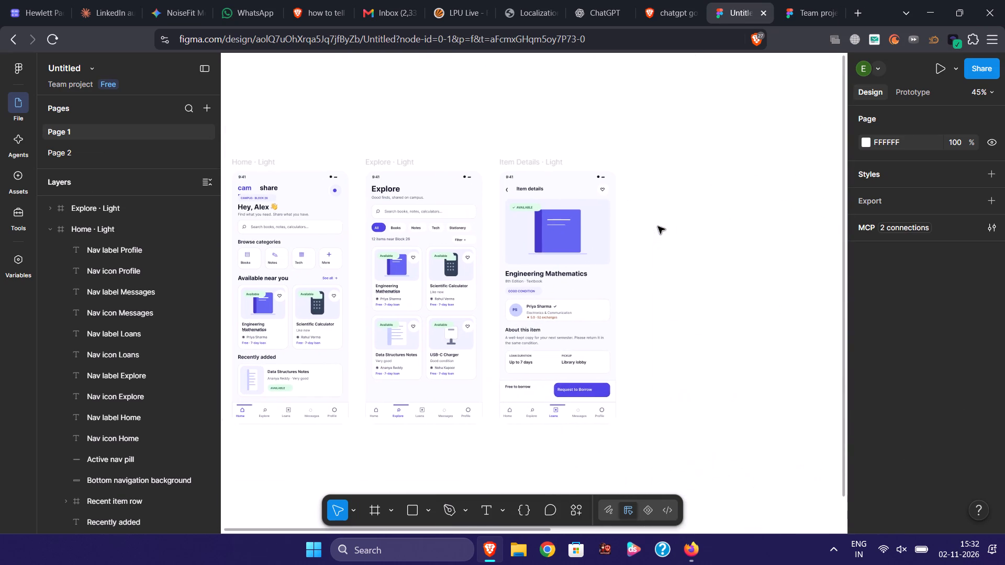
{"action": "scroll", "coordinate": [658, 227], "scroll_direction": "right", "scroll_amount": 1}
{"action": "left_click_drag", "start_coordinate": [264, 115], "coordinate": [645, 463]}
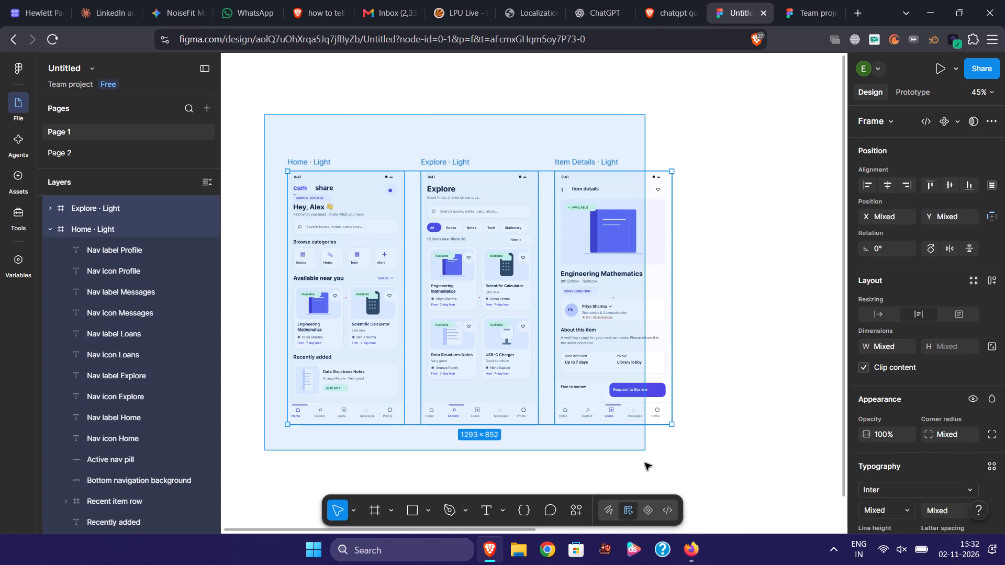
{"action": "left_click_drag", "start_coordinate": [645, 463], "coordinate": [679, 444]}
{"action": "key", "text": "Delete"}
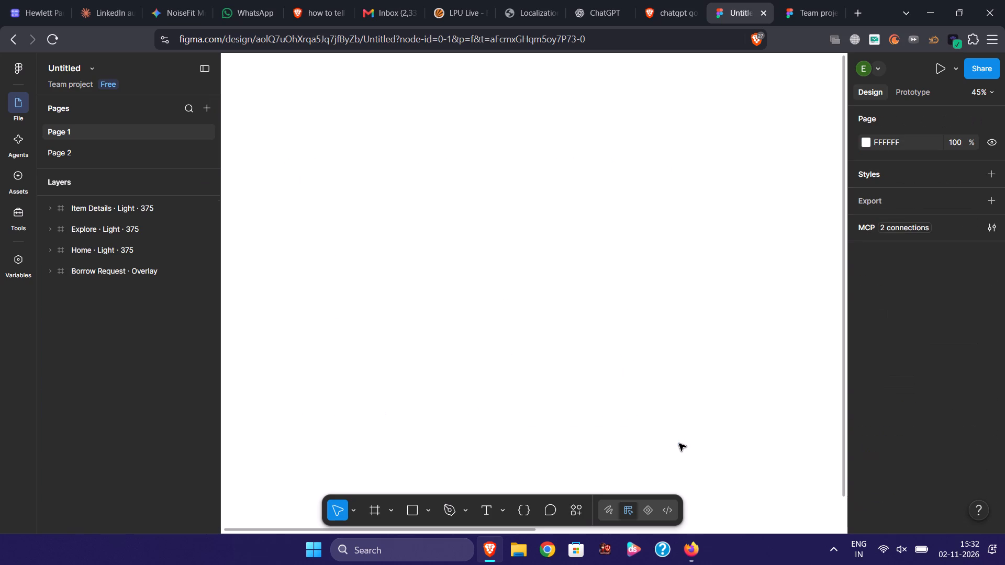
Inspect the 375 screens and the Borrow Request overlay, including the overlay's pickup date field.
{"action": "scroll", "coordinate": [679, 444], "scroll_direction": "left", "scroll_amount": 6}
{"action": "scroll", "coordinate": [679, 444], "scroll_direction": "right", "scroll_amount": 2}
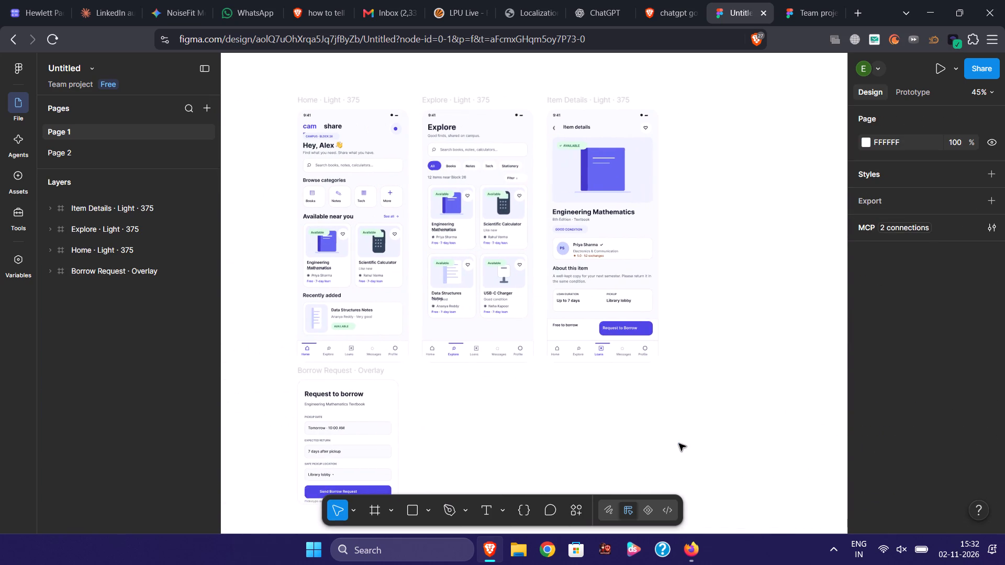
{"action": "scroll", "coordinate": [679, 444], "scroll_direction": "down", "scroll_amount": 2}
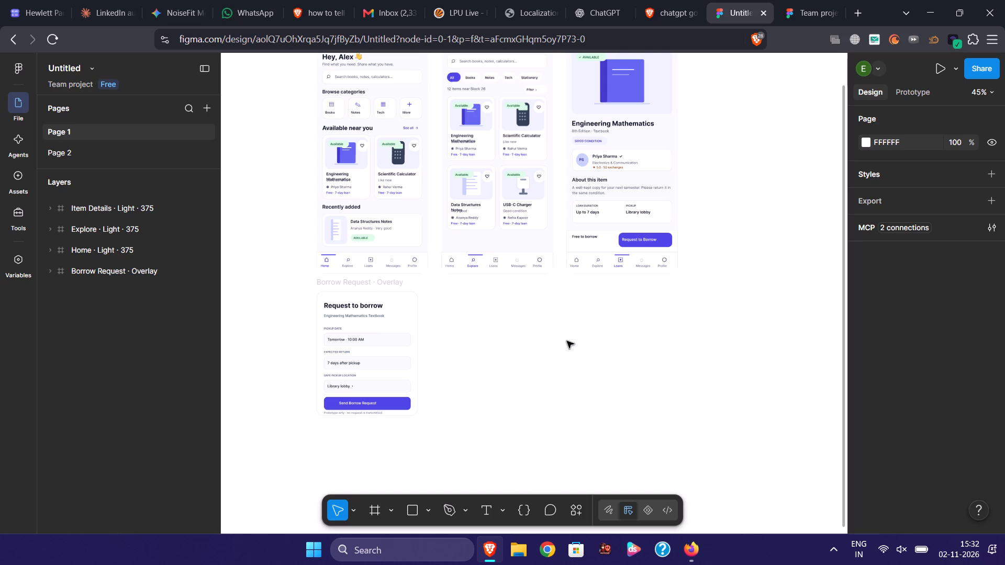
{"action": "left_click", "coordinate": [395, 342]}
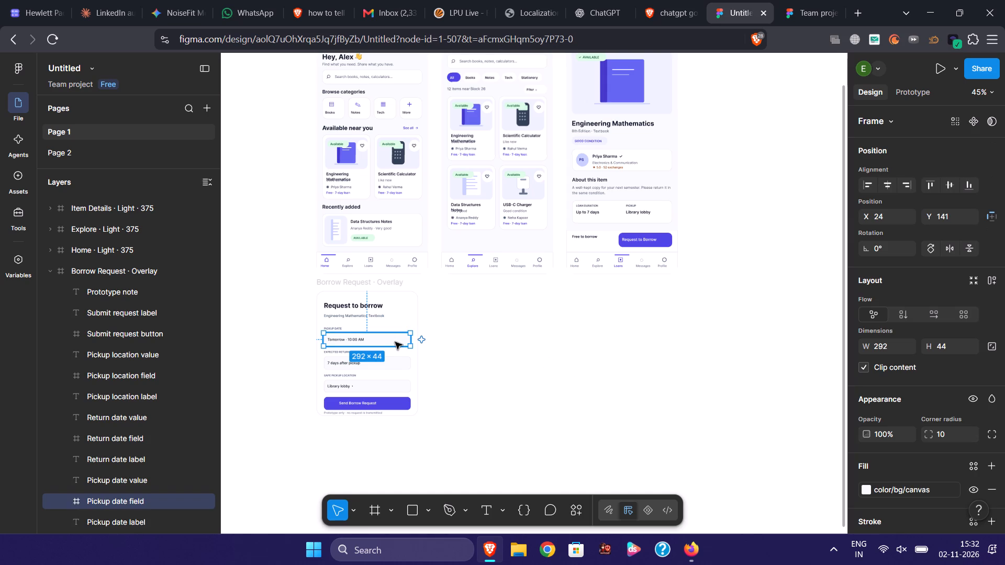
{"action": "left_click", "coordinate": [635, 347]}
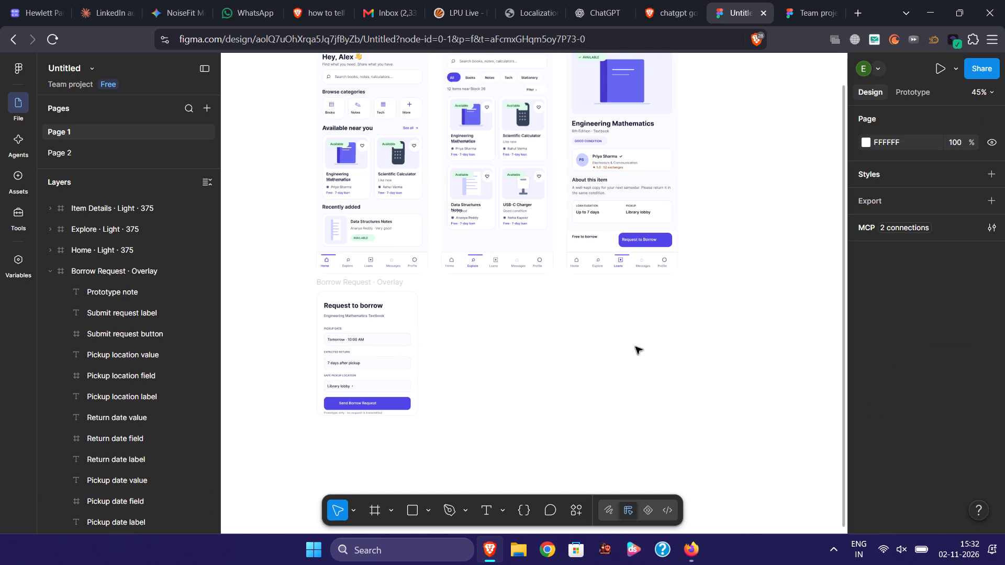
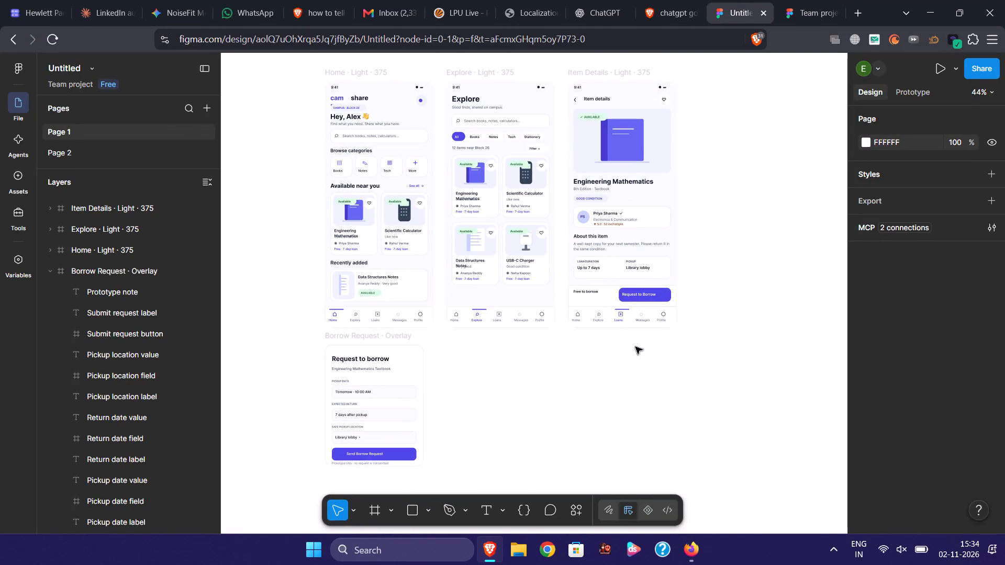
Capture a screenshot of the canvas area containing the three 375 screens and the Borrow Request overlay.
{"action": "key", "text": "Print"}
{"action": "left_click_drag", "start_coordinate": [292, 56], "coordinate": [783, 482]}
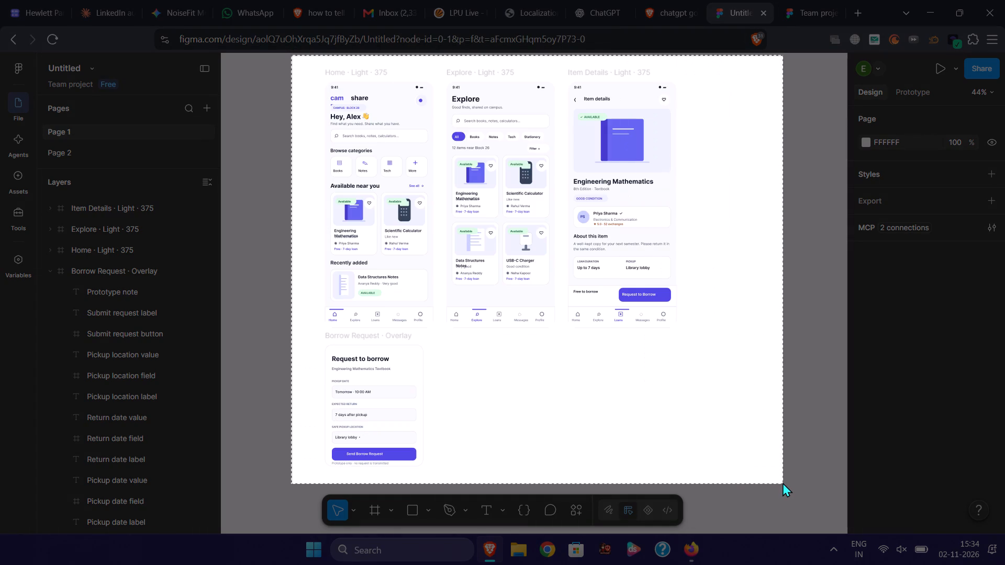
{"action": "left_click_drag", "start_coordinate": [783, 482], "coordinate": [756, 482]}
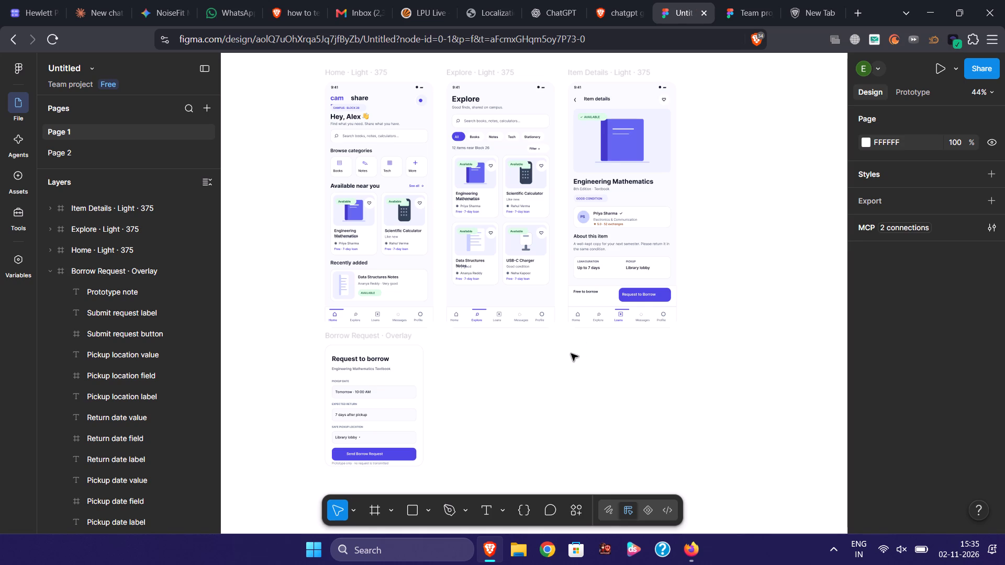
{"action": "left_click", "coordinate": [15, 146]}
{"action": "scroll", "coordinate": [90, 314], "scroll_direction": "down", "scroll_amount": 2}
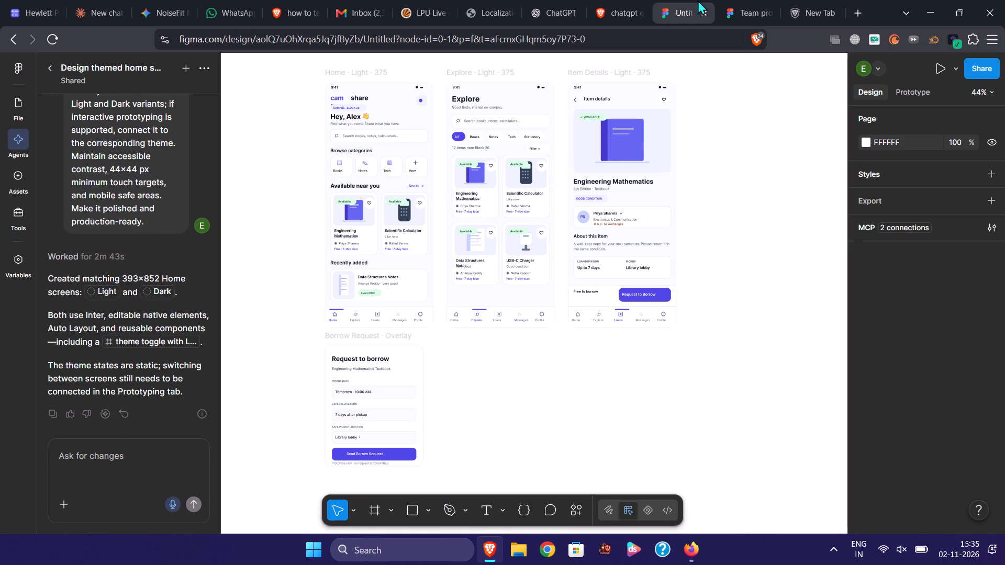
{"action": "left_click", "coordinate": [561, 472]}
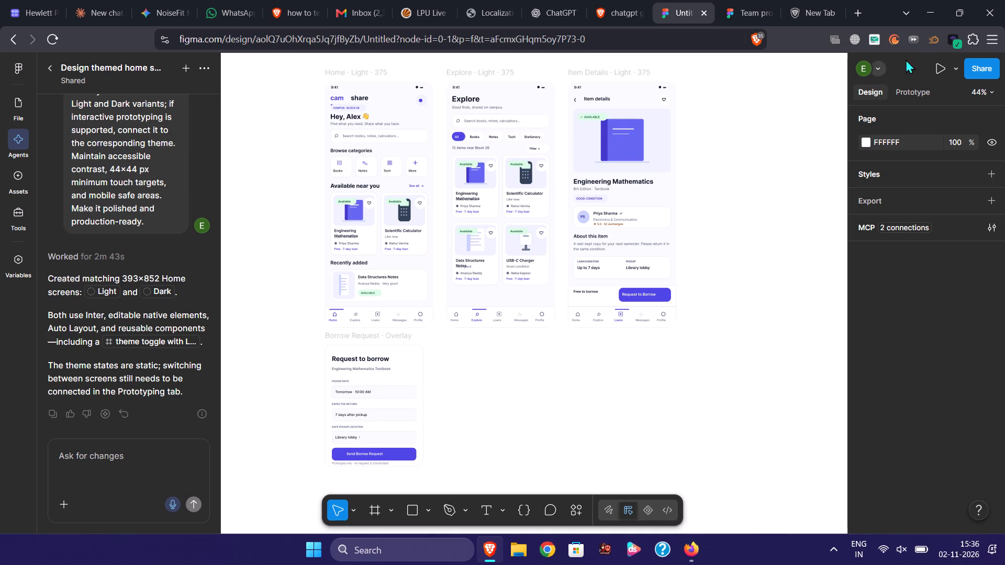
{"action": "left_click", "coordinate": [879, 69]}
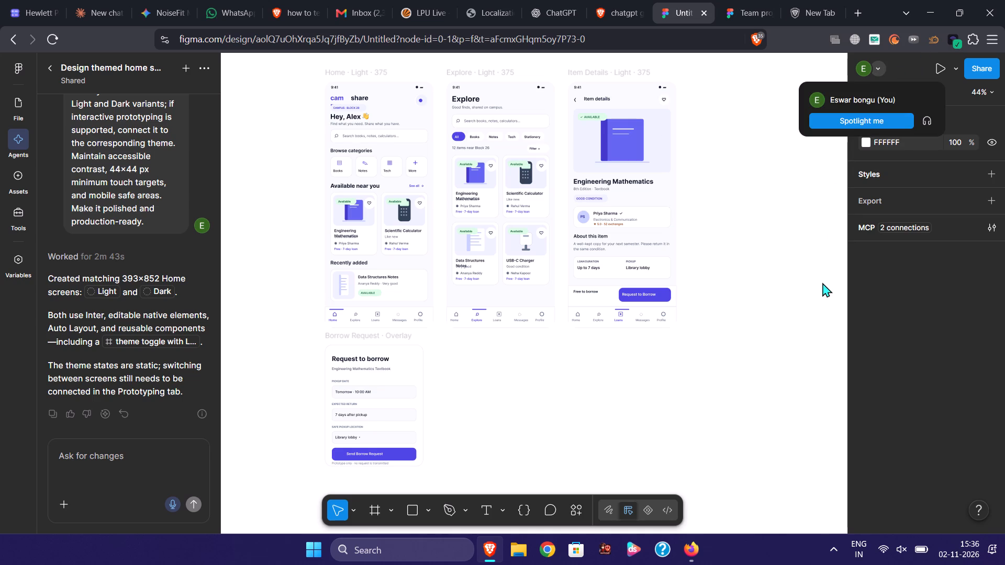
{"action": "left_click", "coordinate": [822, 282]}
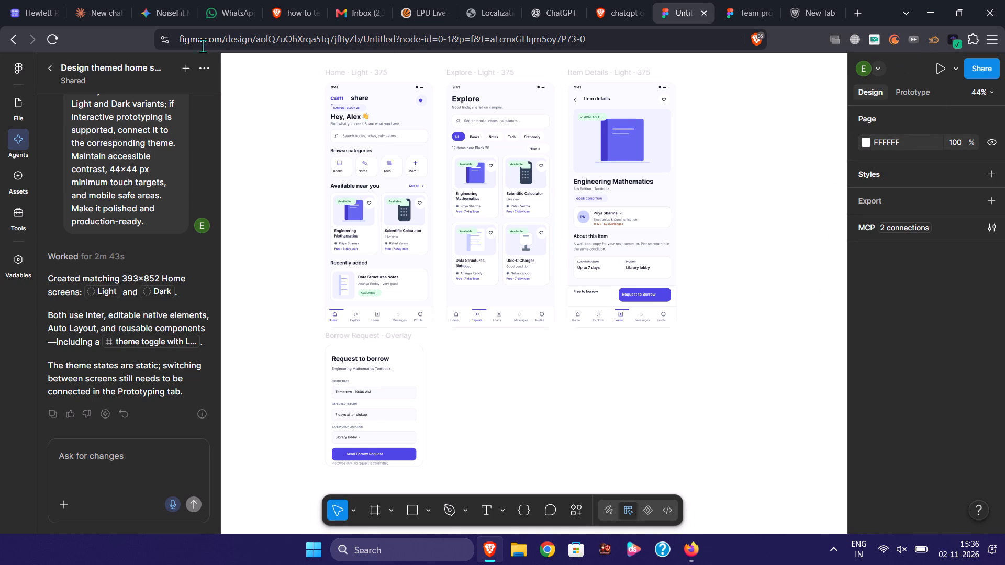
{"action": "left_click", "coordinate": [16, 104]}
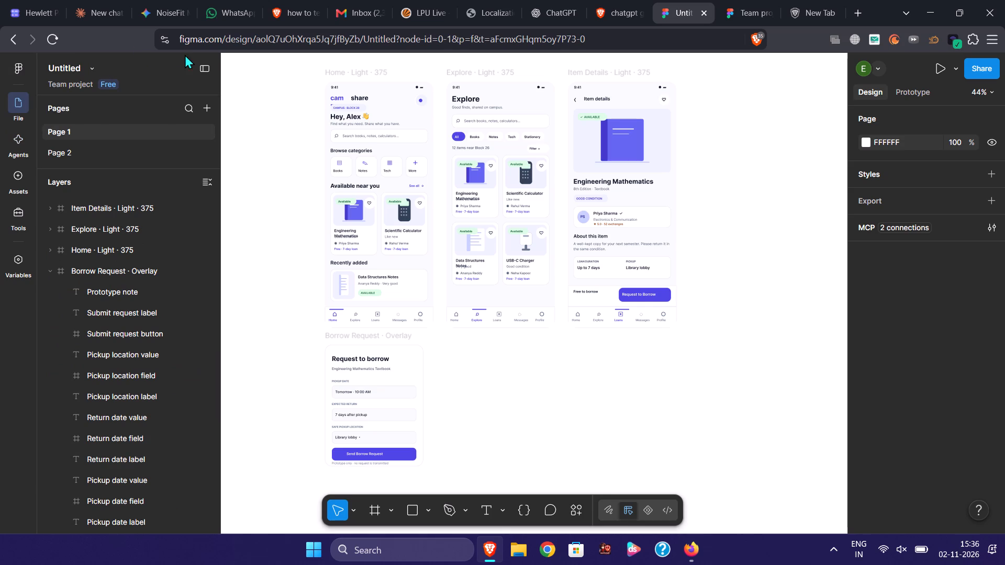
Switch to Page 2 and examine the CampusShare light and dark home screens and the component sets beside them.
{"action": "left_click", "coordinate": [171, 128]}
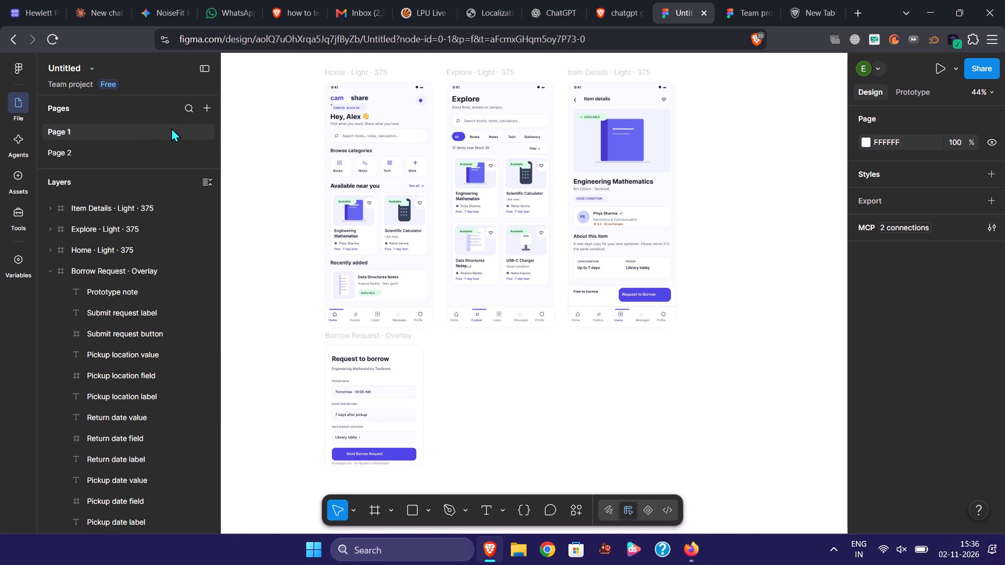
{"action": "left_click", "coordinate": [171, 128]}
{"action": "left_click", "coordinate": [139, 150]}
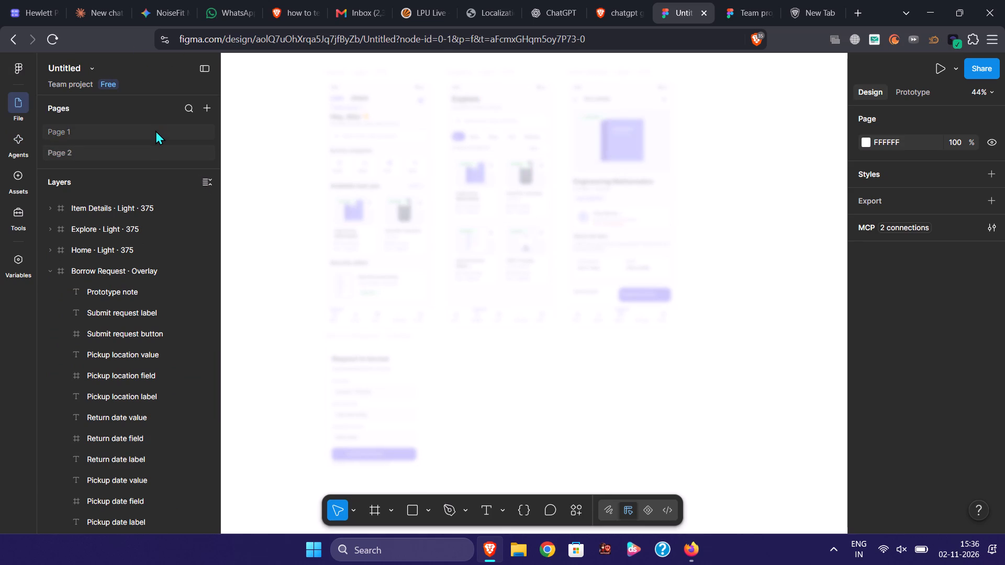
{"action": "left_click", "coordinate": [155, 130]}
{"action": "scroll", "coordinate": [414, 386], "scroll_direction": "down", "scroll_amount": 8}
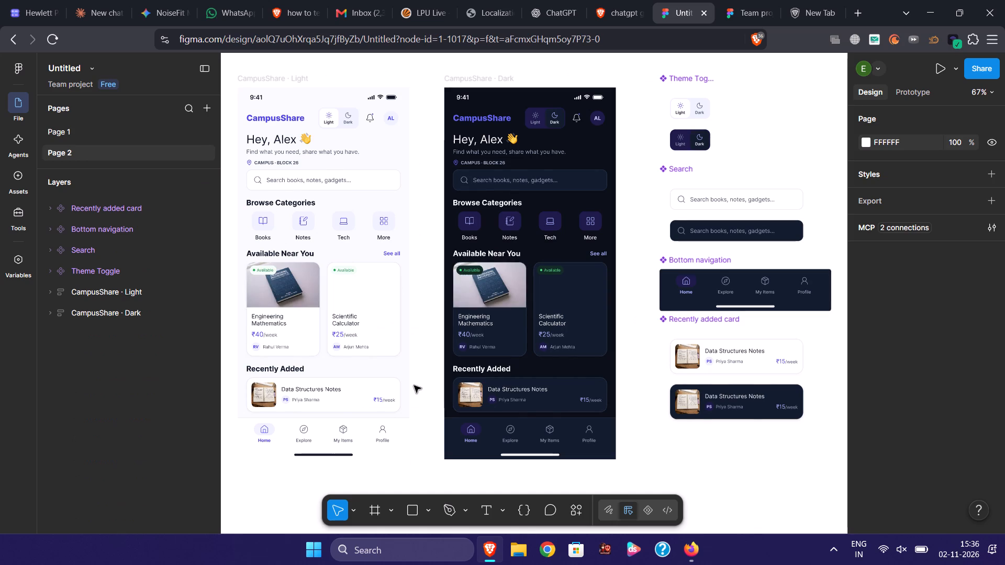
{"action": "scroll", "coordinate": [414, 386], "scroll_direction": "down", "scroll_amount": 1}
{"action": "scroll", "coordinate": [414, 386], "scroll_direction": "left", "scroll_amount": 4}
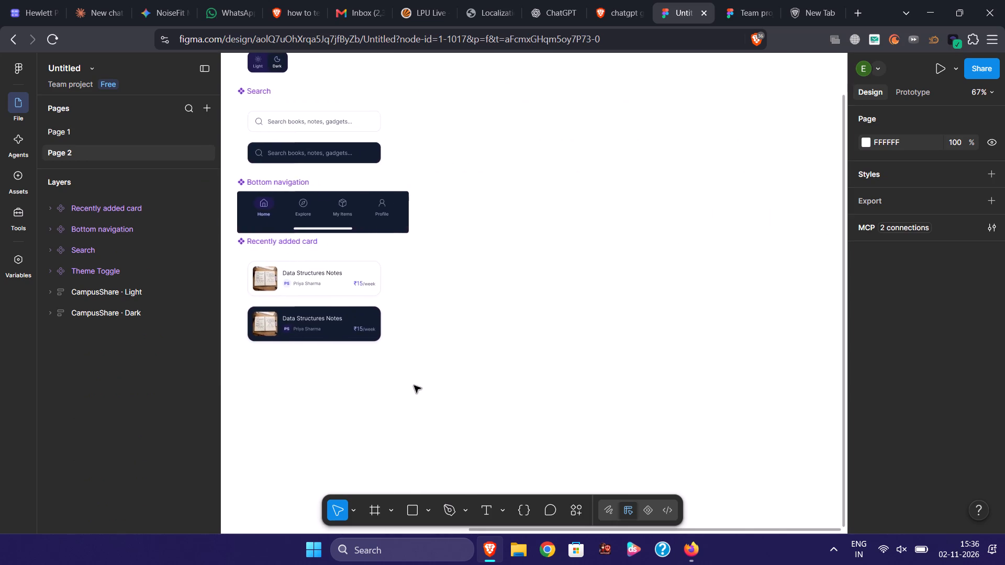
{"action": "scroll", "coordinate": [414, 386], "scroll_direction": "up", "scroll_amount": 2}
{"action": "scroll", "coordinate": [414, 386], "scroll_direction": "right", "scroll_amount": 8}
{"action": "scroll", "coordinate": [414, 386], "scroll_direction": "down", "scroll_amount": 1}
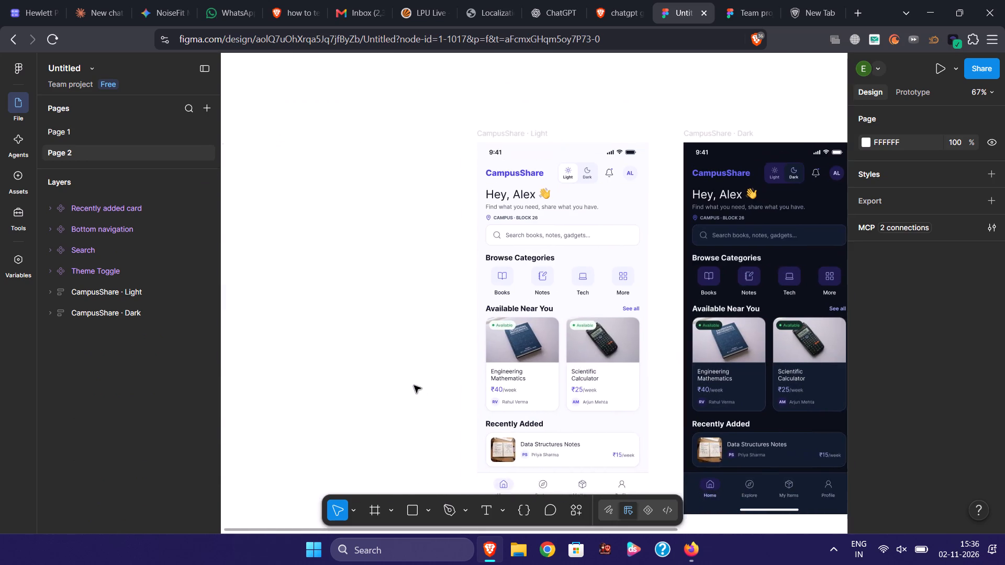
{"action": "scroll", "coordinate": [414, 386], "scroll_direction": "down", "scroll_amount": 1}
{"action": "scroll", "coordinate": [414, 386], "scroll_direction": "left", "scroll_amount": 1}
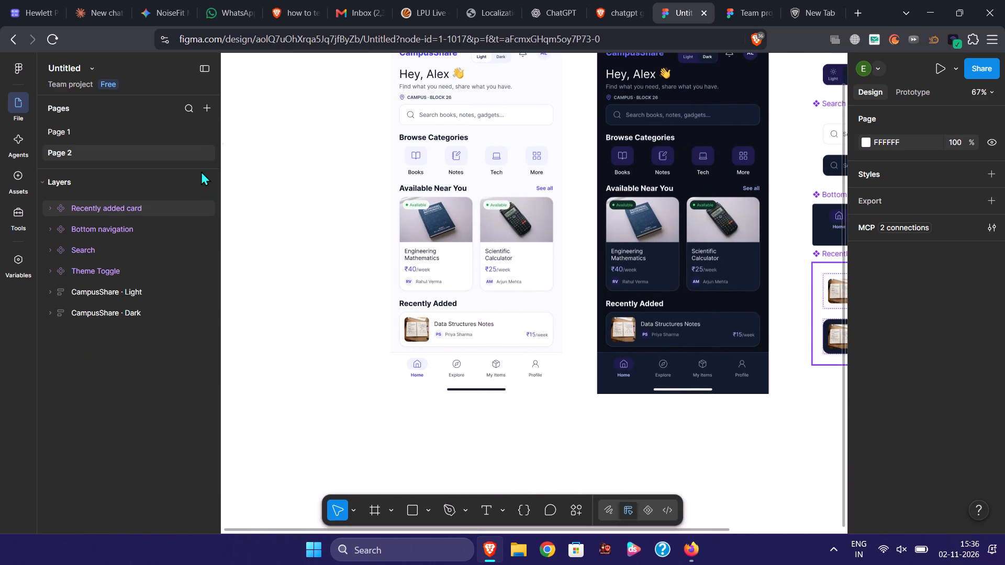
Delete Page 2 from the design file.
{"action": "right_click", "coordinate": [184, 152]}
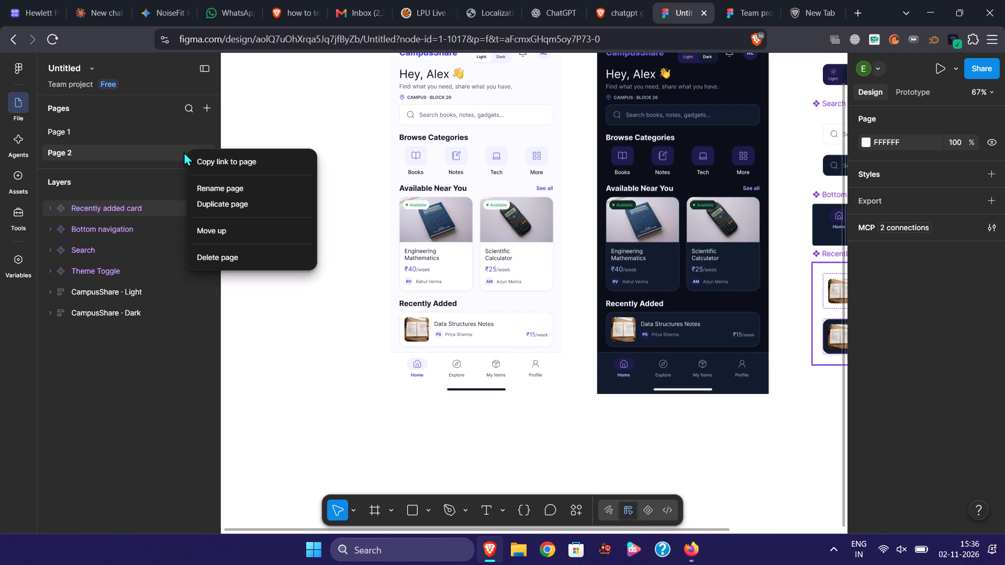
{"action": "left_click_drag", "start_coordinate": [236, 248], "coordinate": [237, 258]}
{"action": "left_click", "coordinate": [237, 258]}
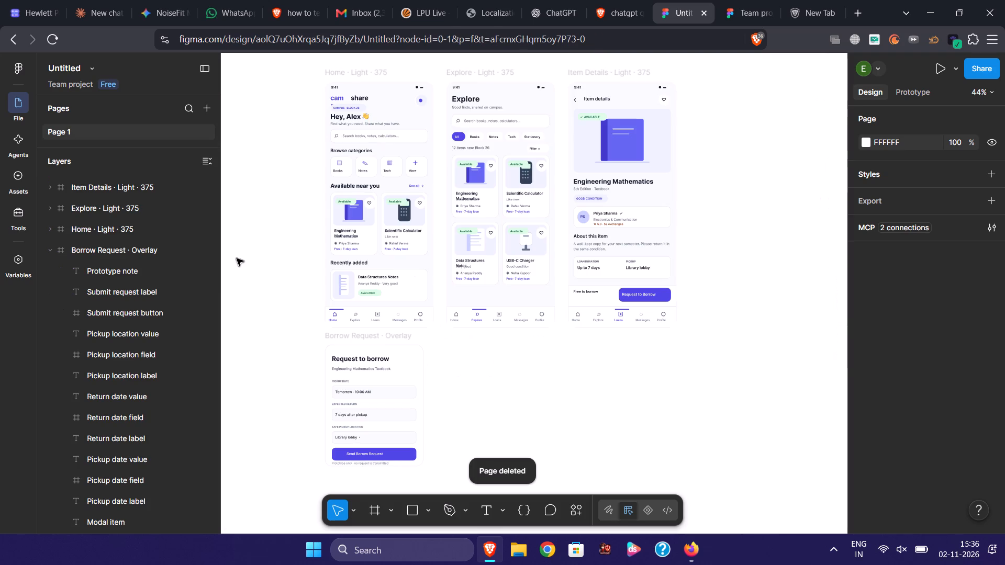
{"action": "left_click", "coordinate": [289, 238]}
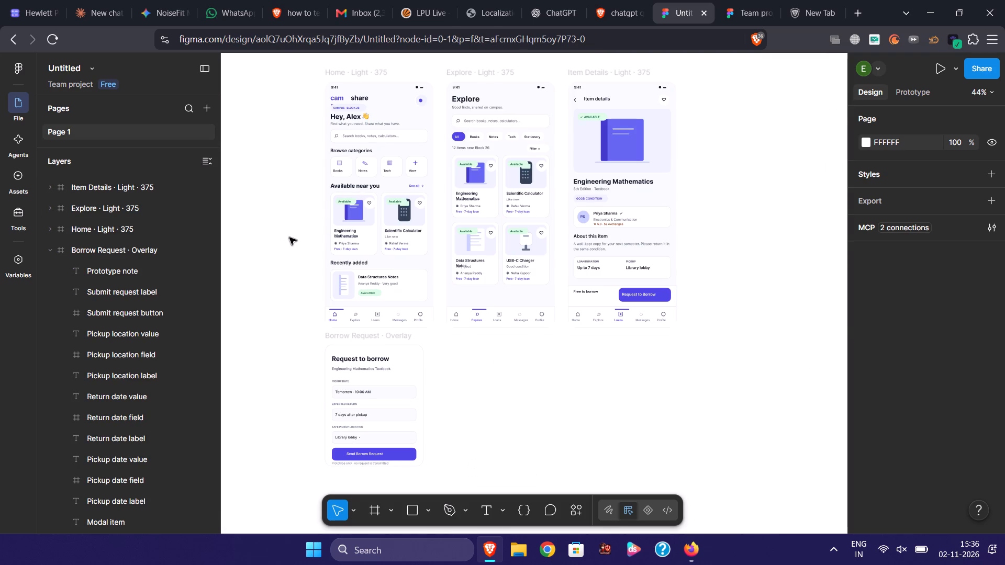
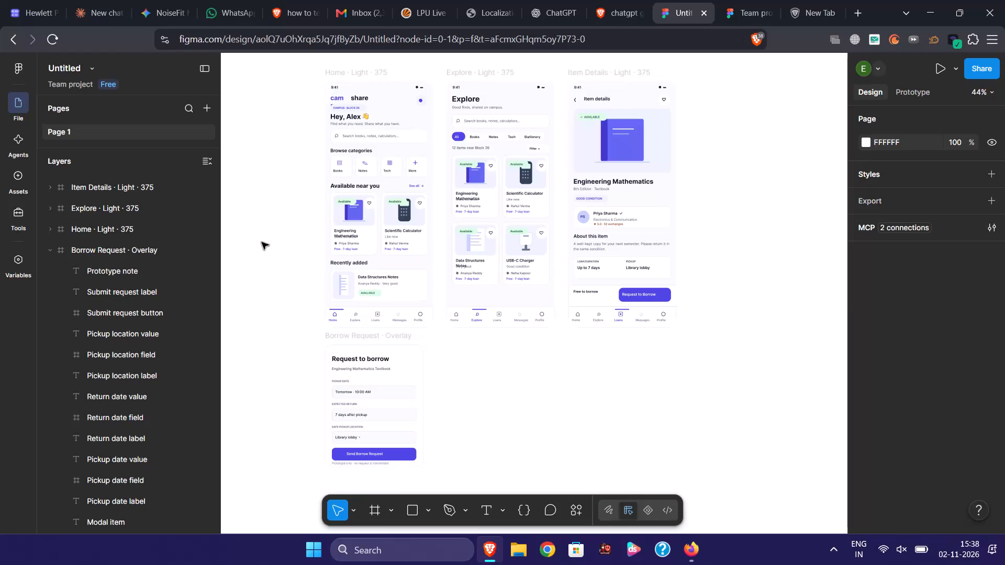
{"action": "key", "text": "Print"}
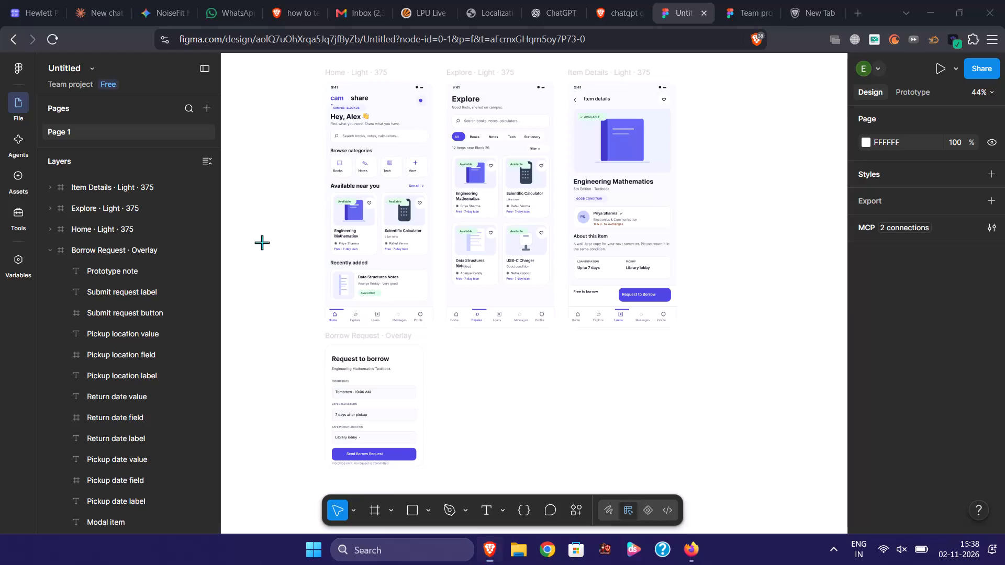
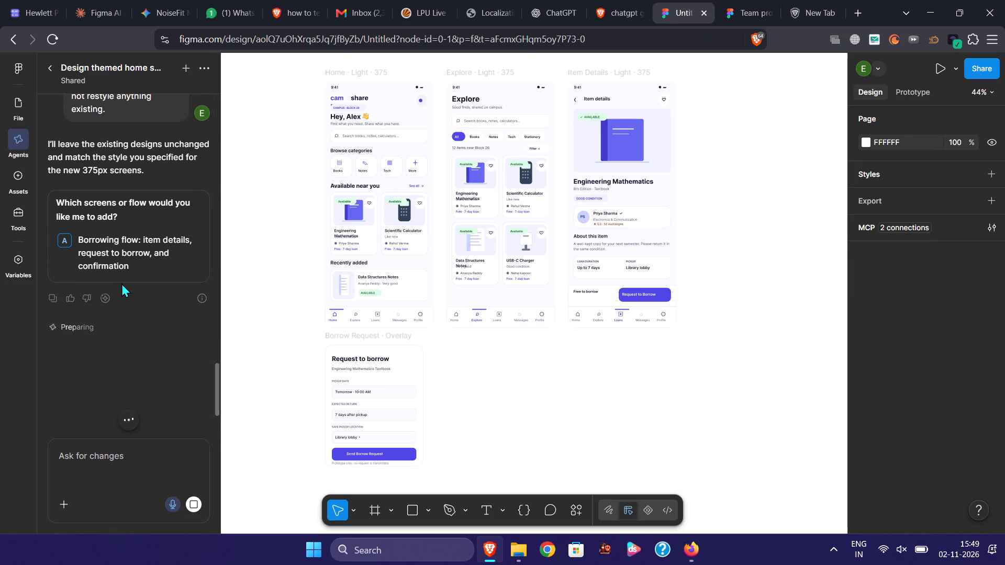
{"action": "scroll", "coordinate": [363, 259], "scroll_direction": "down", "scroll_amount": 3}
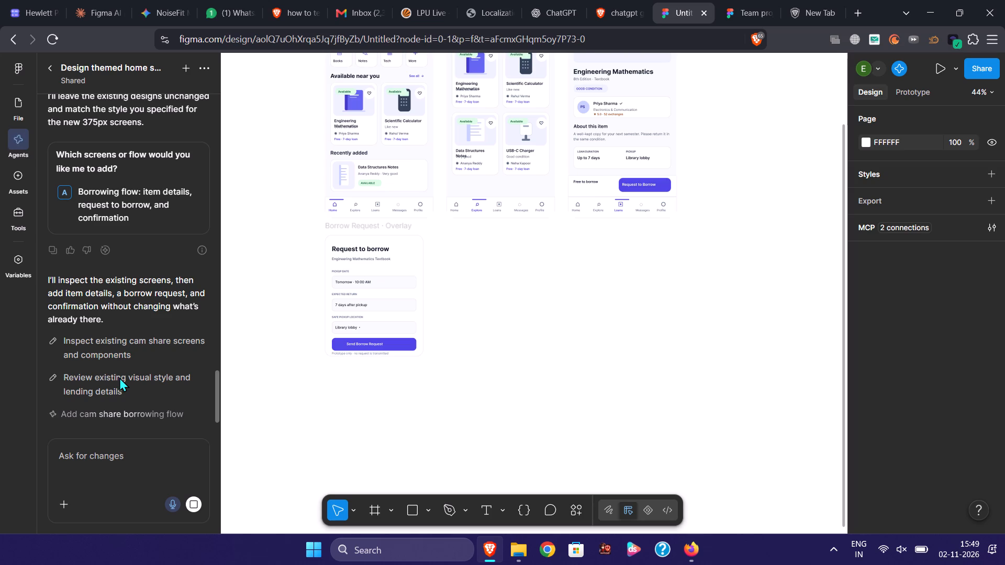
Search Windows for "ku" and open the suggested match.
{"action": "type", "text": "ku"}
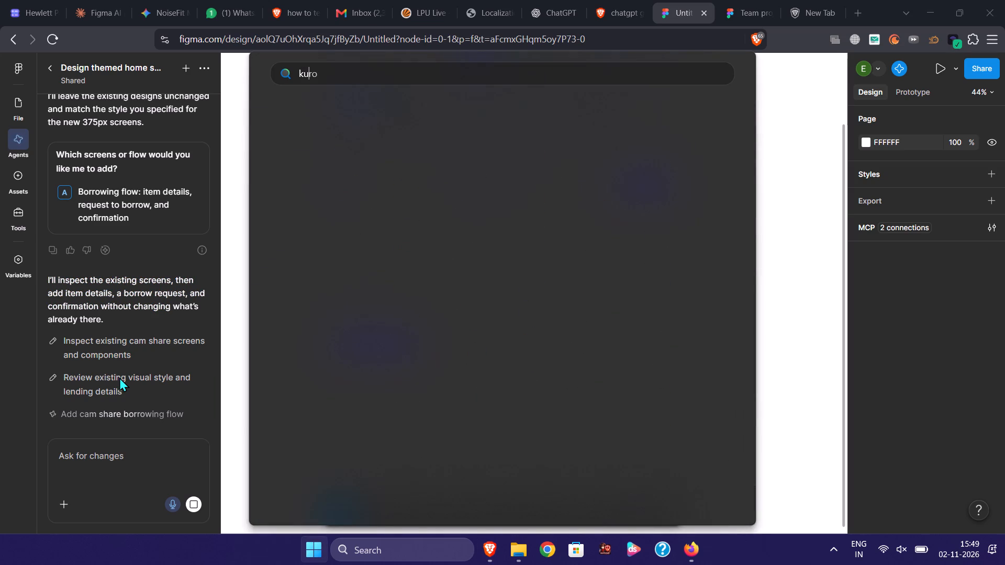
{"action": "key", "text": "Return"}
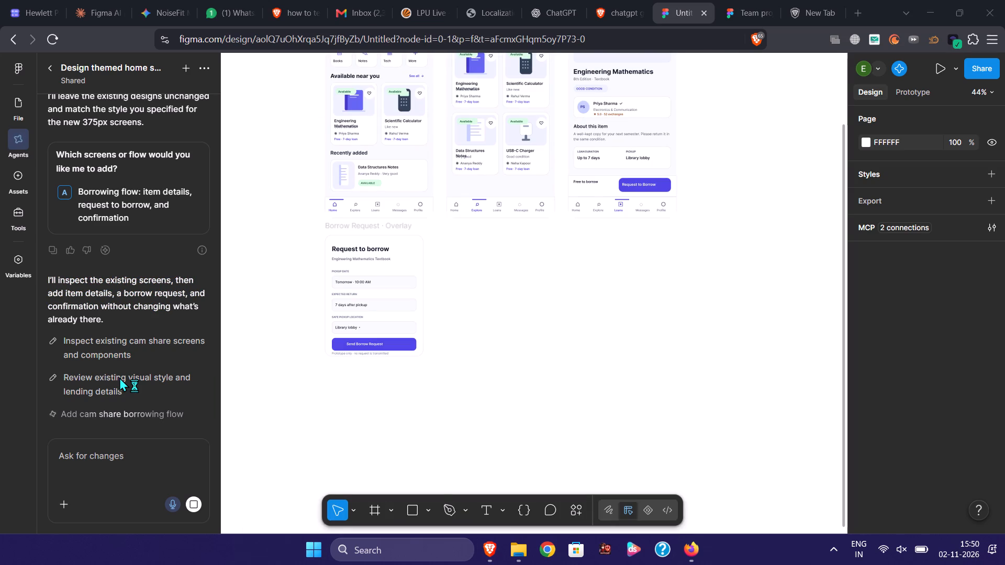
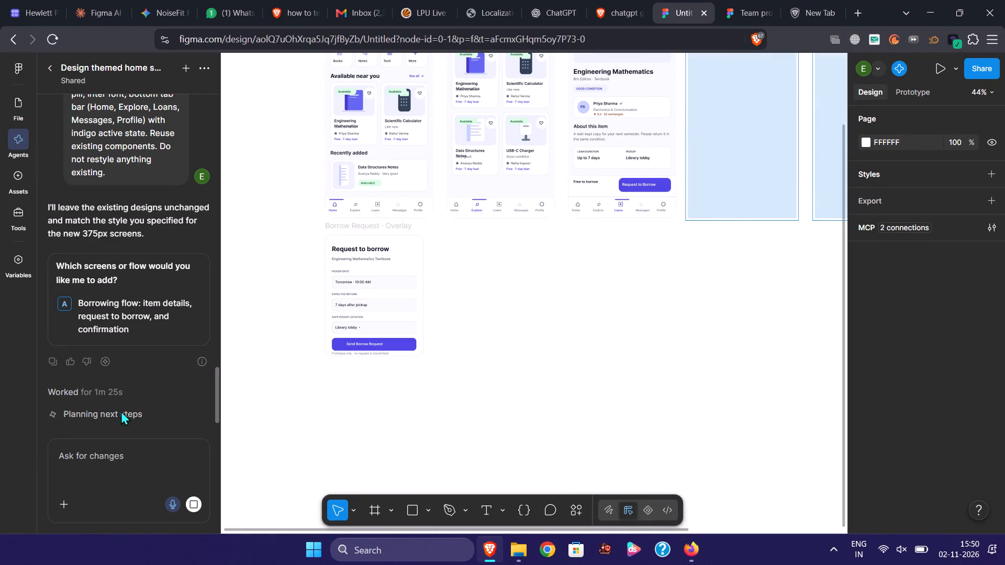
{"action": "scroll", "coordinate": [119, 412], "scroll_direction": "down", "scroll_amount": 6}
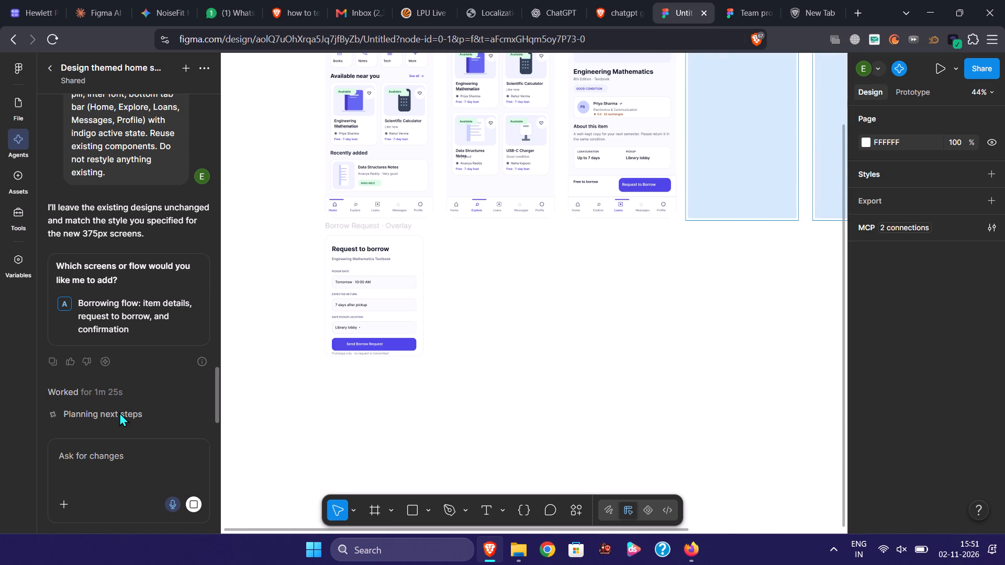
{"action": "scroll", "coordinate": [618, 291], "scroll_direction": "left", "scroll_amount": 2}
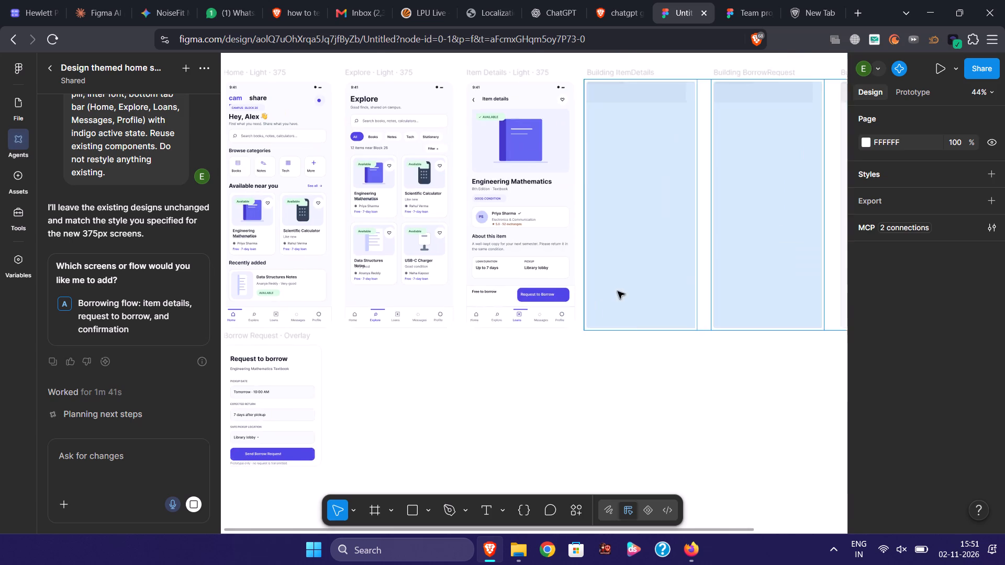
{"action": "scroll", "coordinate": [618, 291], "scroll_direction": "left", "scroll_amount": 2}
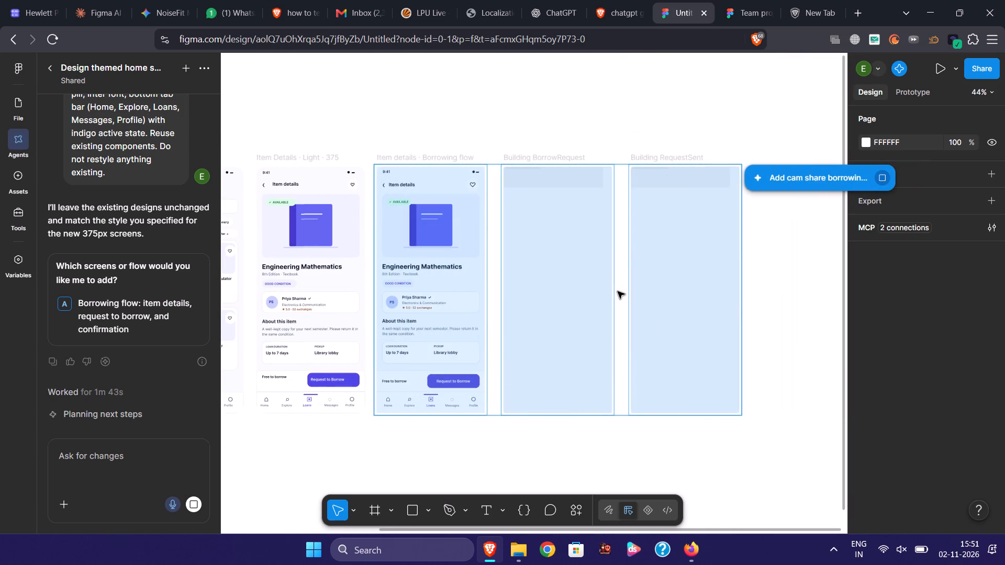
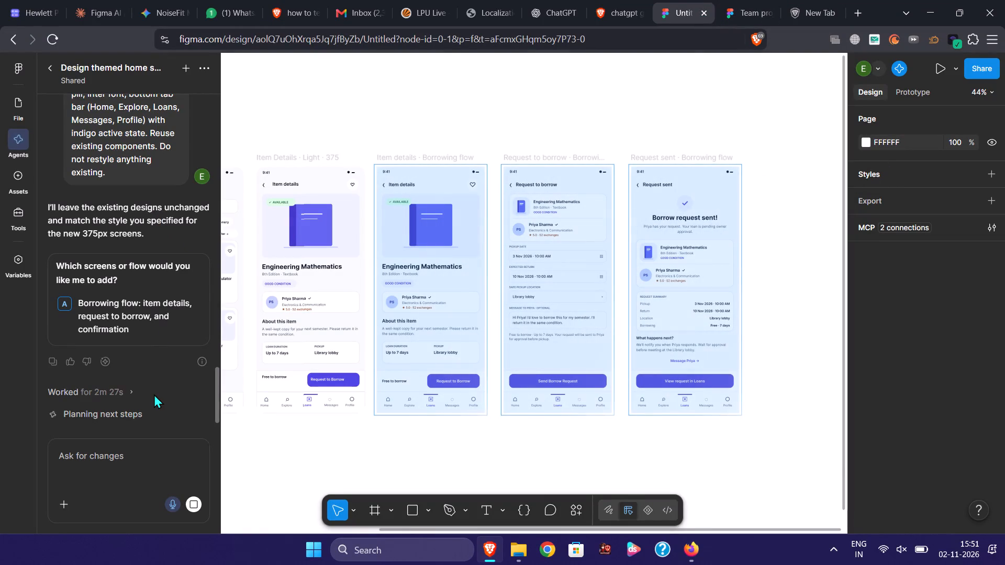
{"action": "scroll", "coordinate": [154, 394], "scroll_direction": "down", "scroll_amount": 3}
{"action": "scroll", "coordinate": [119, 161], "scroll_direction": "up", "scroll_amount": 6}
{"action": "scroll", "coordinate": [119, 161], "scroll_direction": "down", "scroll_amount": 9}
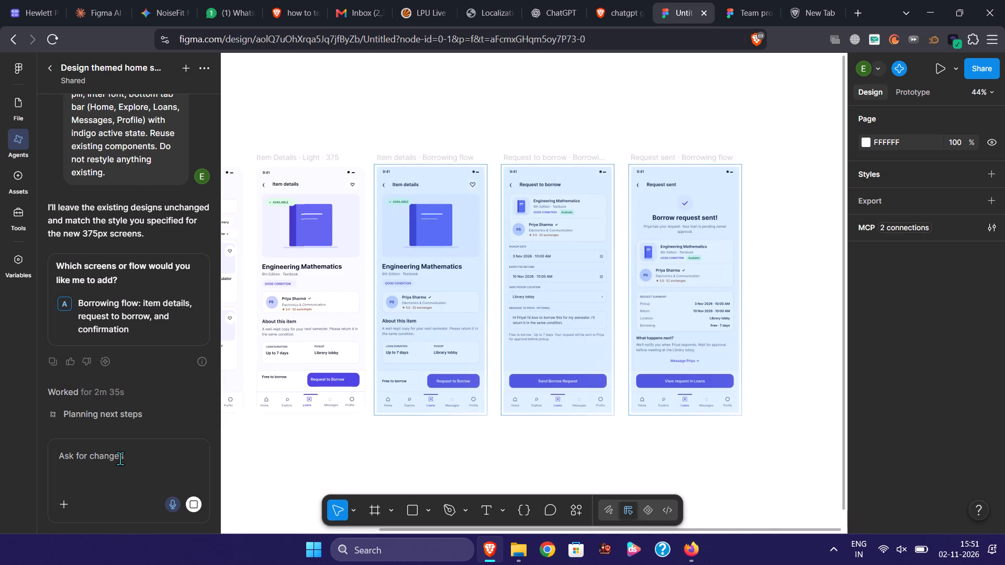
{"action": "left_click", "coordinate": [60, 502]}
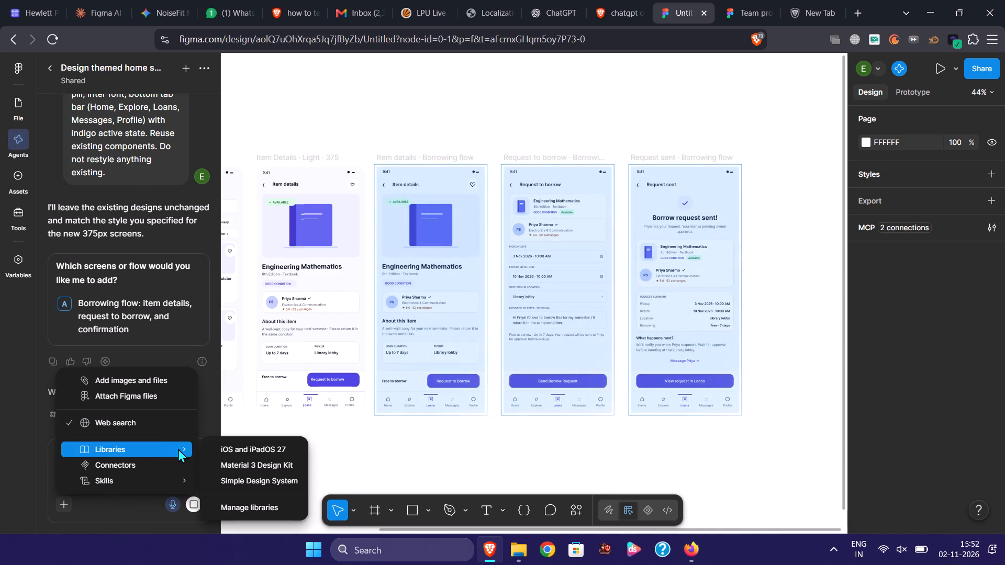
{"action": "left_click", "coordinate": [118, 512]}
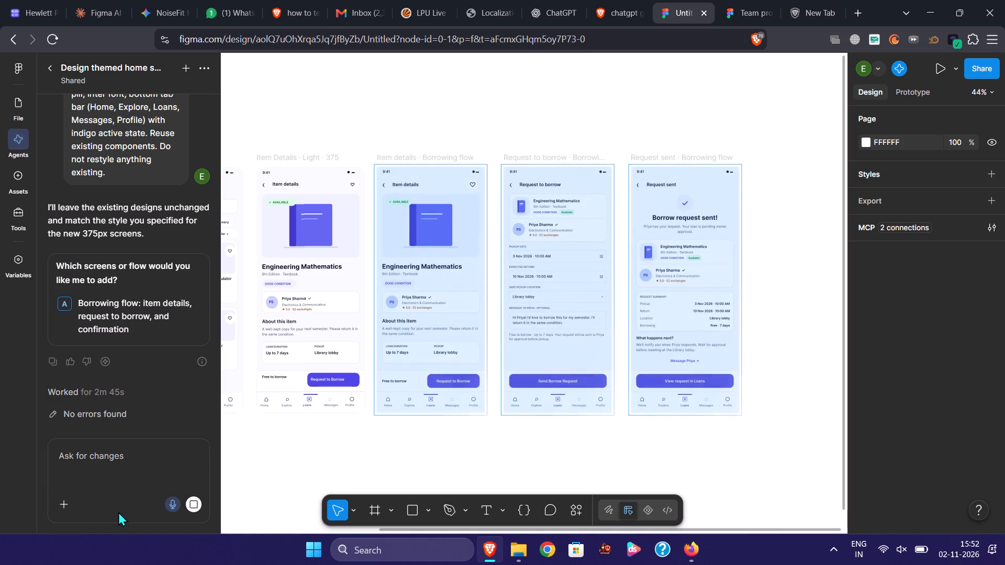
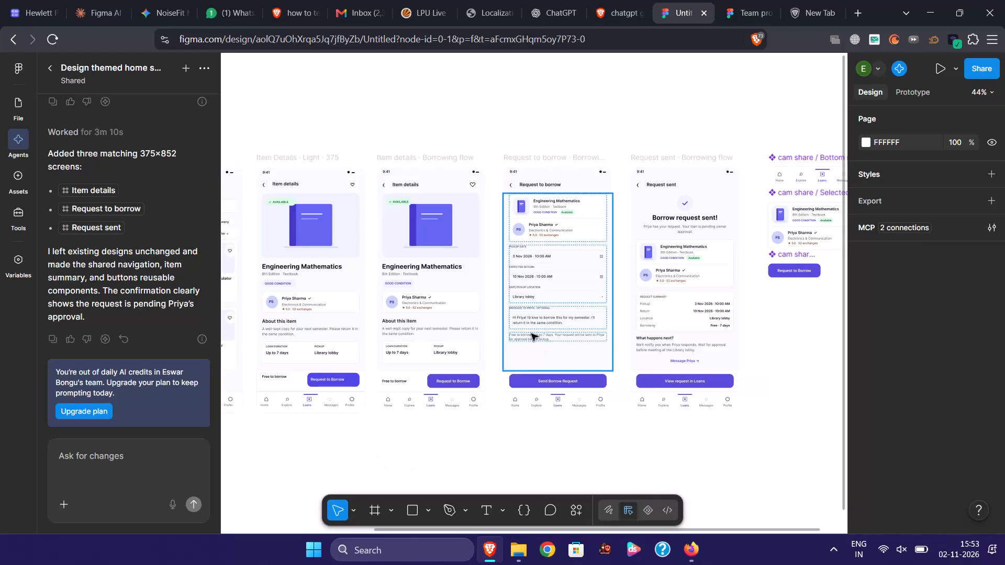
Present the cam share prototype, try the item cards on the home screen, and expand the preview to full screen.
{"action": "scroll", "coordinate": [531, 334], "scroll_direction": "left", "scroll_amount": 1}
{"action": "left_click", "coordinate": [942, 66]}
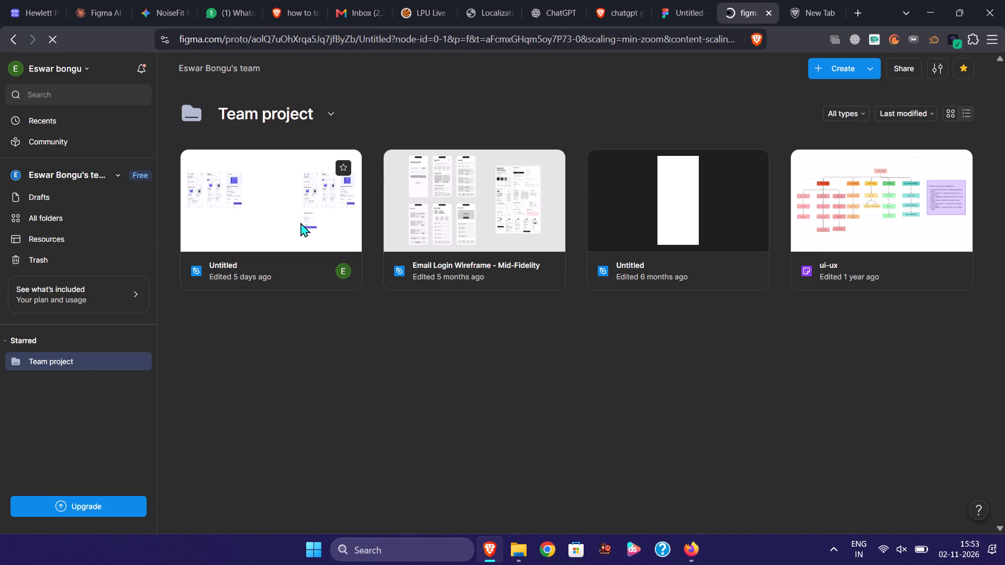
{"action": "left_click", "coordinate": [680, 0]}
{"action": "left_click", "coordinate": [728, 0]}
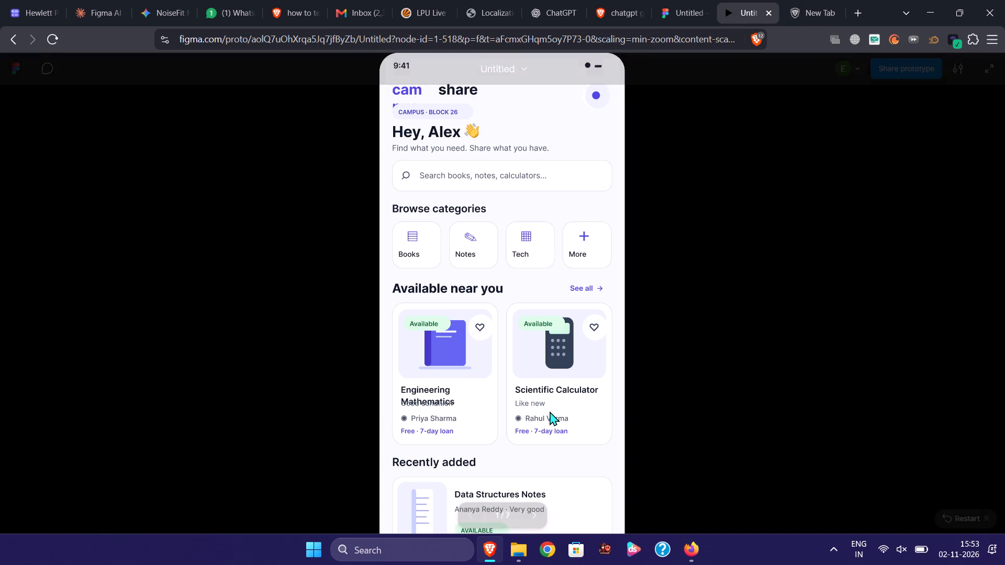
{"action": "left_click", "coordinate": [537, 367]}
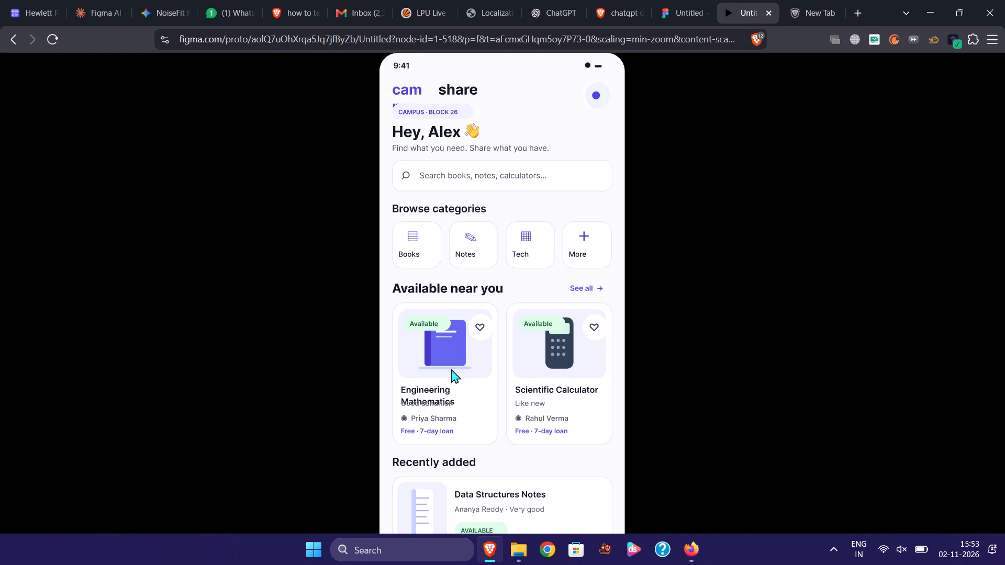
{"action": "left_click", "coordinate": [451, 369]}
{"action": "double_click", "coordinate": [453, 345]}
{"action": "left_click", "coordinate": [989, 65]}
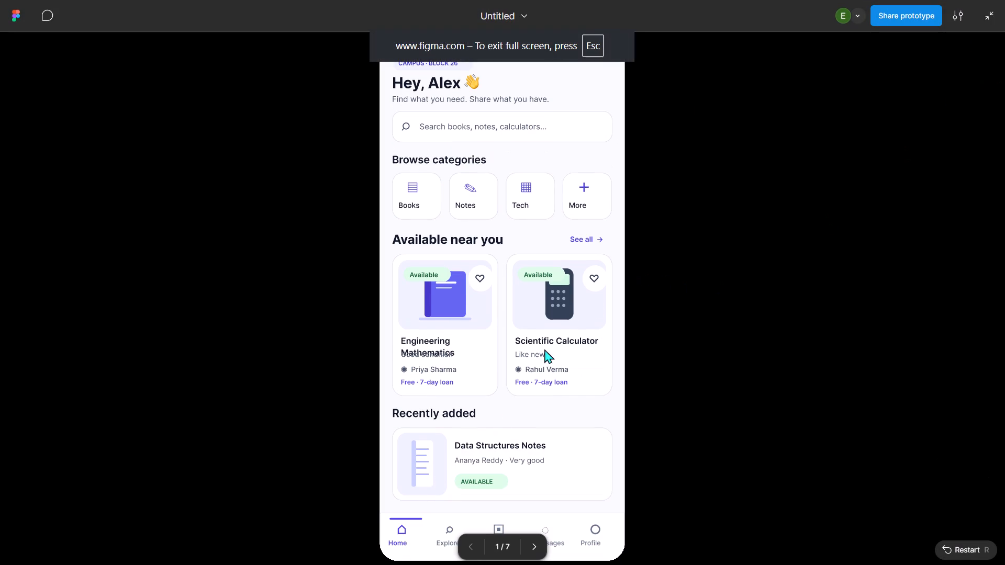
Test the home screen's Engineering Mathematics card and Loans item in the prototype, and advance to the Explore screen.
{"action": "left_click", "coordinate": [442, 332]}
{"action": "left_click", "coordinate": [440, 293]}
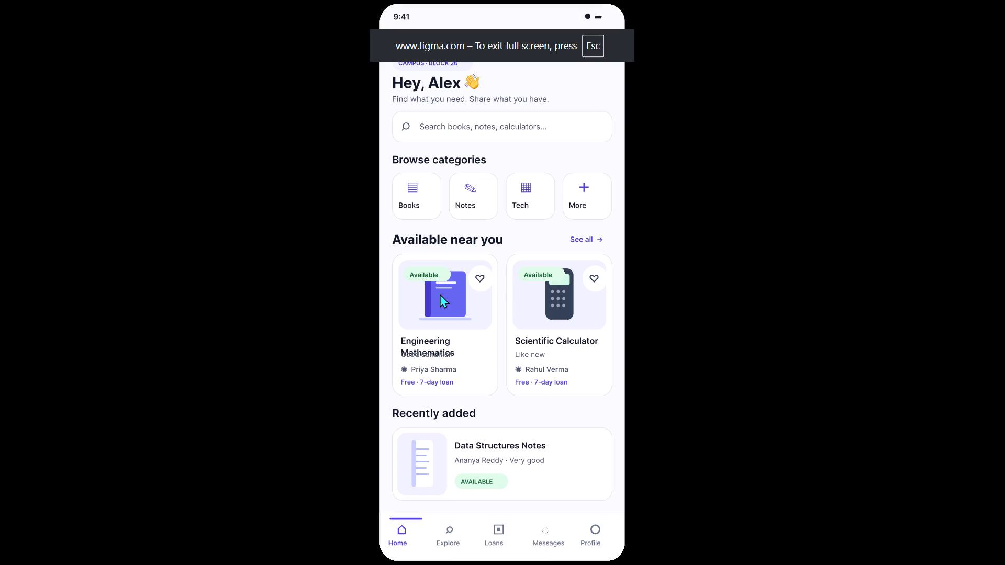
{"action": "left_click_drag", "start_coordinate": [451, 286], "coordinate": [525, 514]}
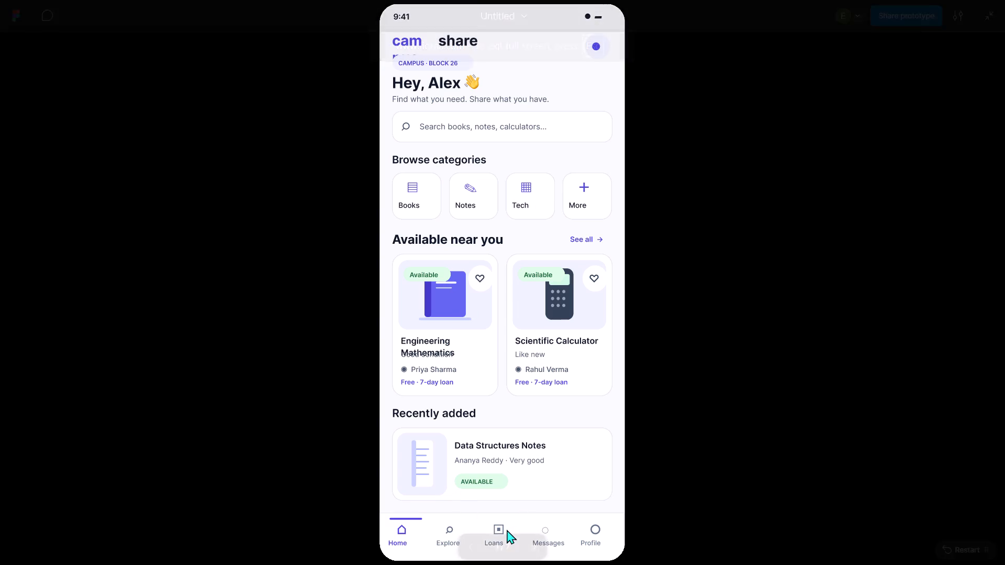
{"action": "left_click", "coordinate": [497, 529]}
{"action": "left_click", "coordinate": [529, 550]}
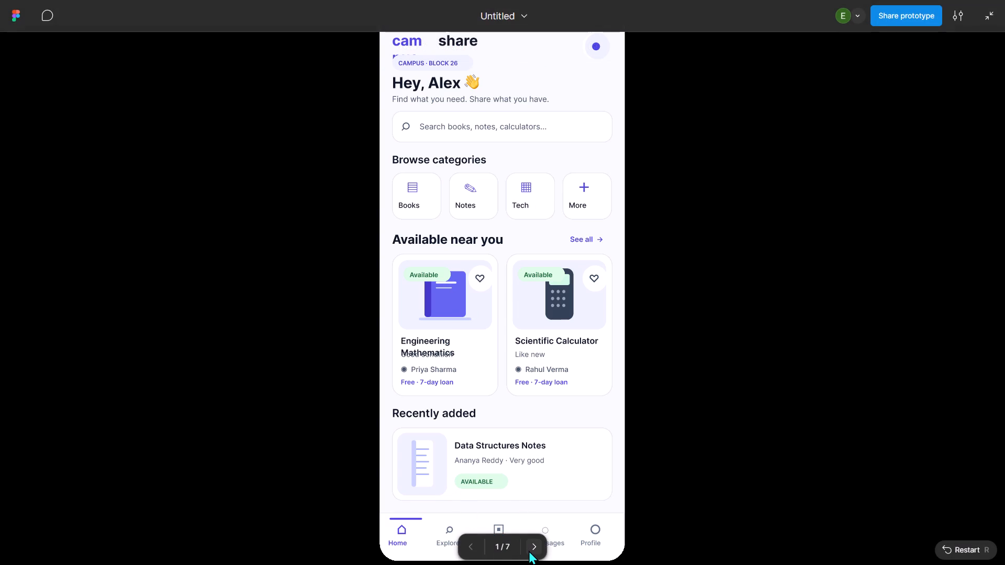
{"action": "double_click", "coordinate": [451, 240]}
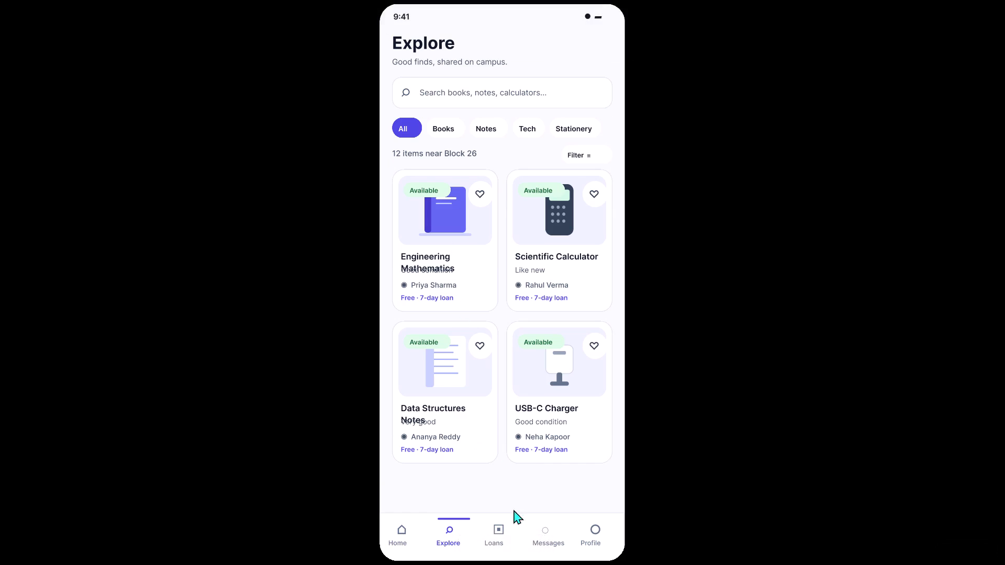
Advance to the original Item details screen and test Request to Borrow and the overlay's Send Borrow Request.
{"action": "left_click", "coordinate": [535, 547]}
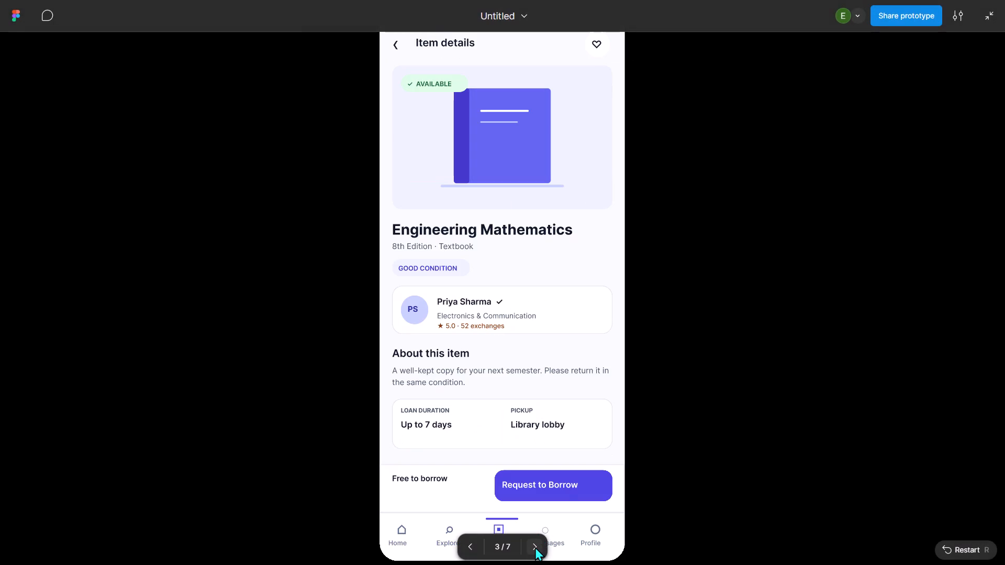
{"action": "left_click", "coordinate": [565, 491]}
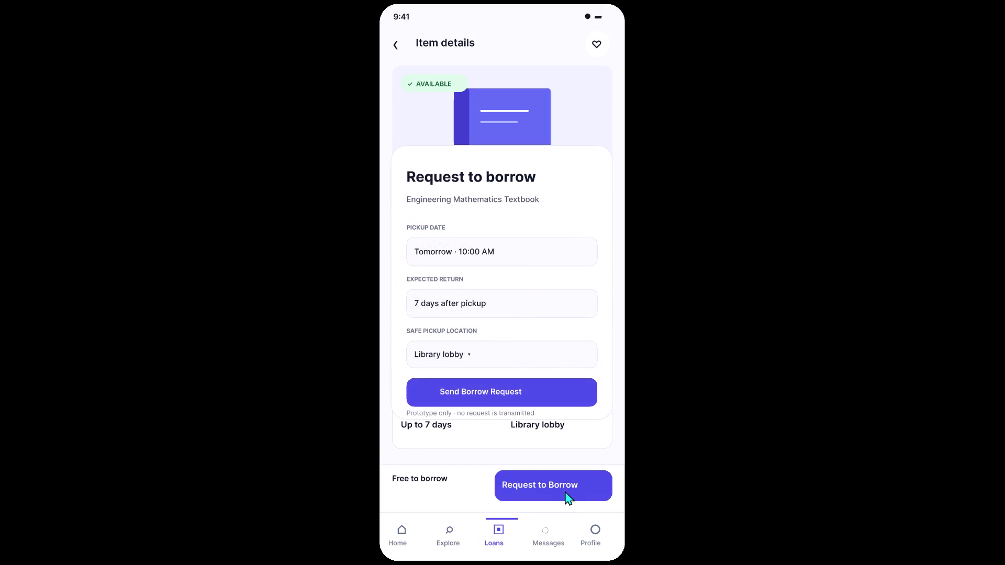
{"action": "left_click", "coordinate": [565, 491]}
{"action": "left_click", "coordinate": [533, 389]}
Test Request to Borrow on the borrowing flow's Item details screen and Send Borrow Request on its Request to borrow screen.
{"action": "left_click", "coordinate": [532, 547]}
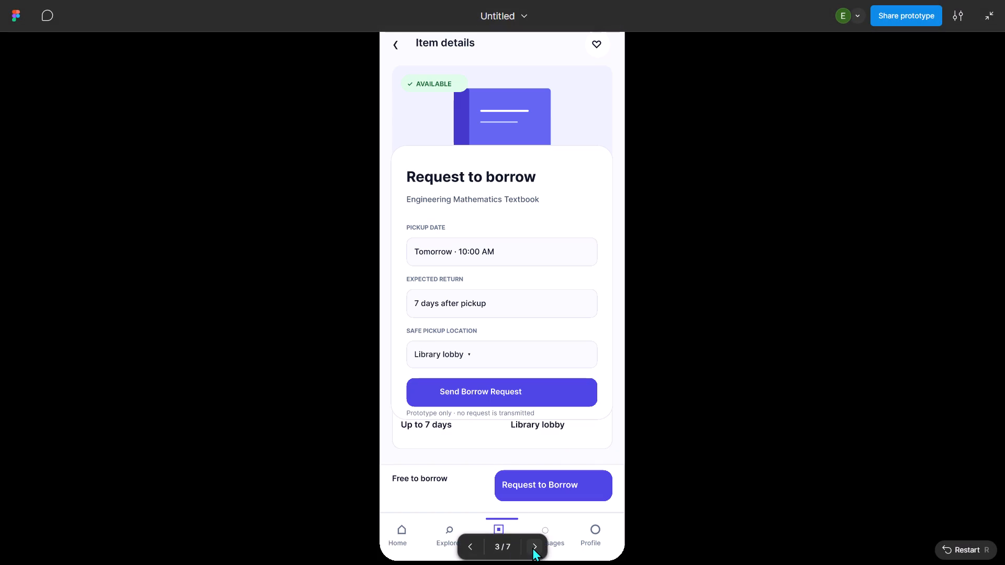
{"action": "left_click", "coordinate": [555, 488]}
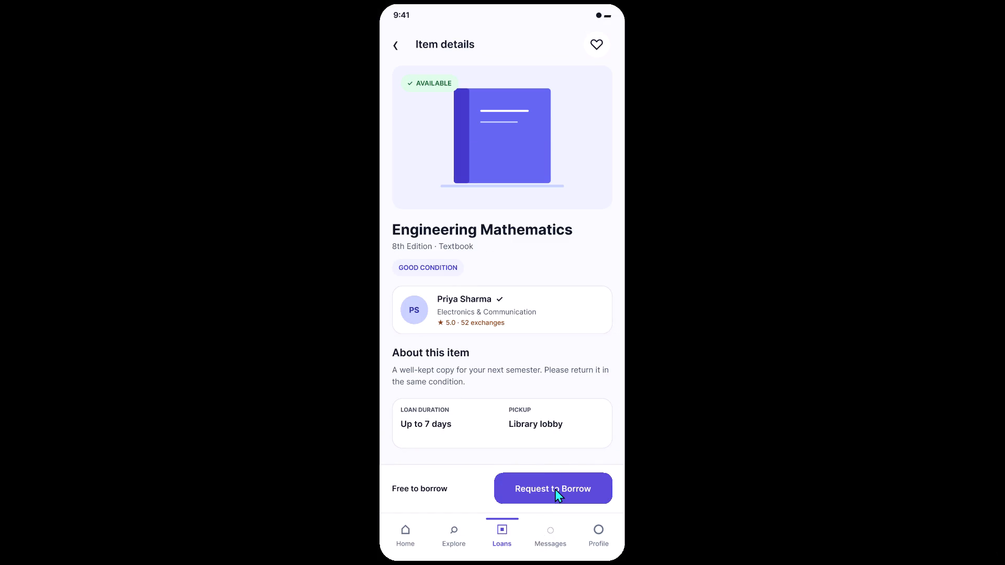
{"action": "left_click", "coordinate": [555, 488]}
{"action": "left_click", "coordinate": [536, 545]}
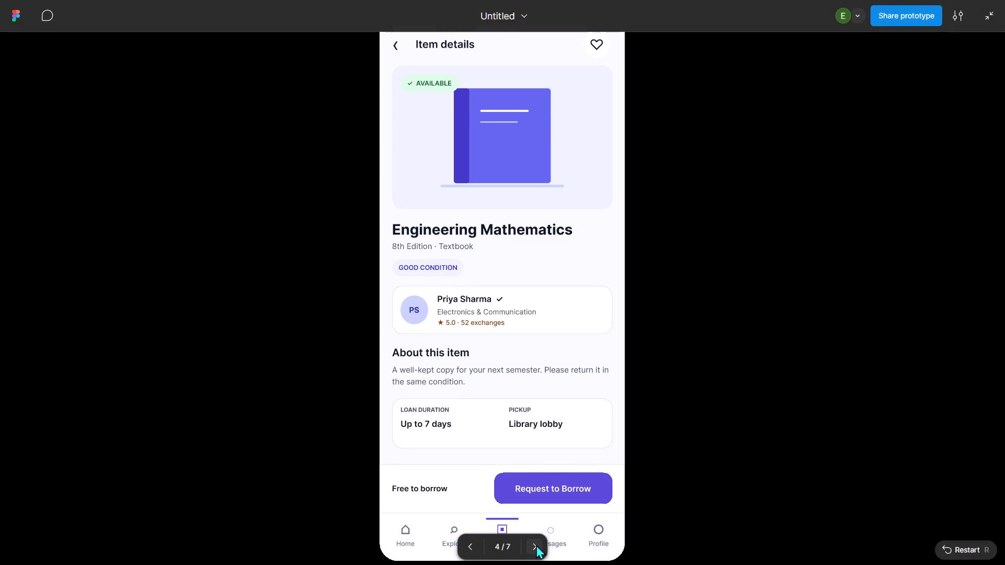
{"action": "left_click", "coordinate": [540, 483]}
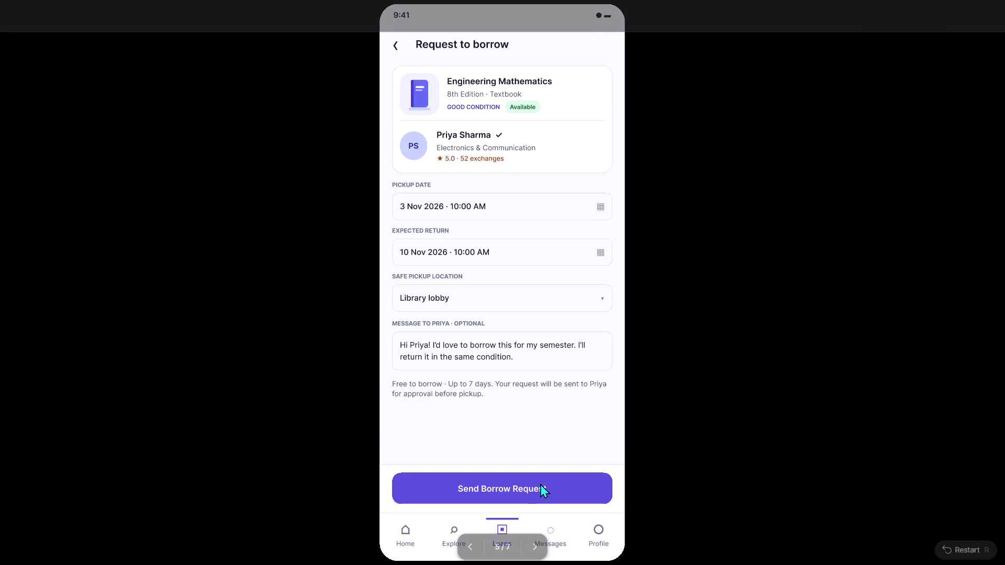
{"action": "left_click", "coordinate": [537, 503]}
{"action": "scroll", "coordinate": [537, 503], "scroll_direction": "right", "scroll_amount": 1}
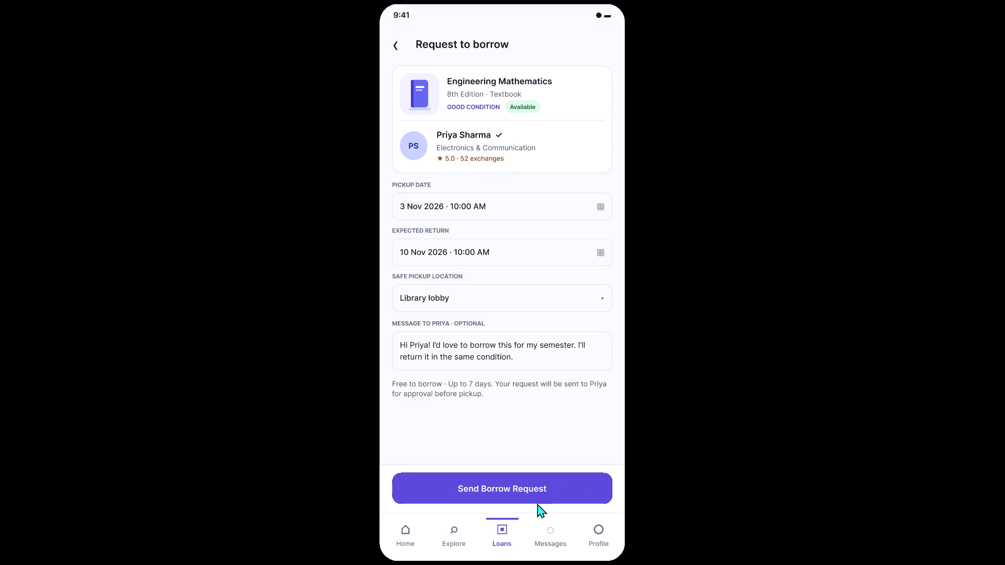
{"action": "left_click", "coordinate": [537, 503]}
{"action": "left_click", "coordinate": [558, 331]}
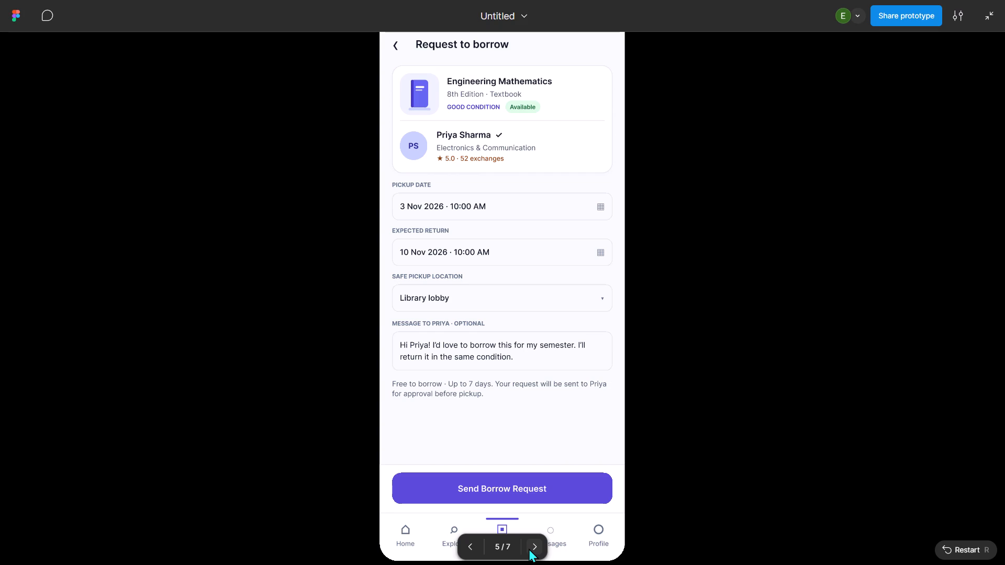
Test View request in Loans on the Request sent screen and Send Borrow Request on the prototype's last screen.
{"action": "left_click", "coordinate": [534, 546]}
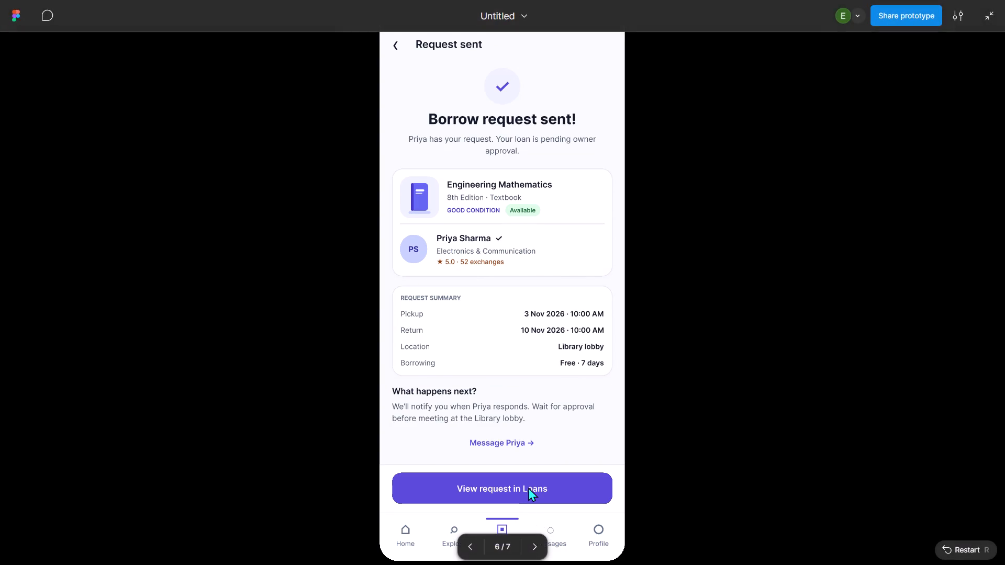
{"action": "left_click", "coordinate": [528, 487]}
{"action": "left_click", "coordinate": [531, 550]}
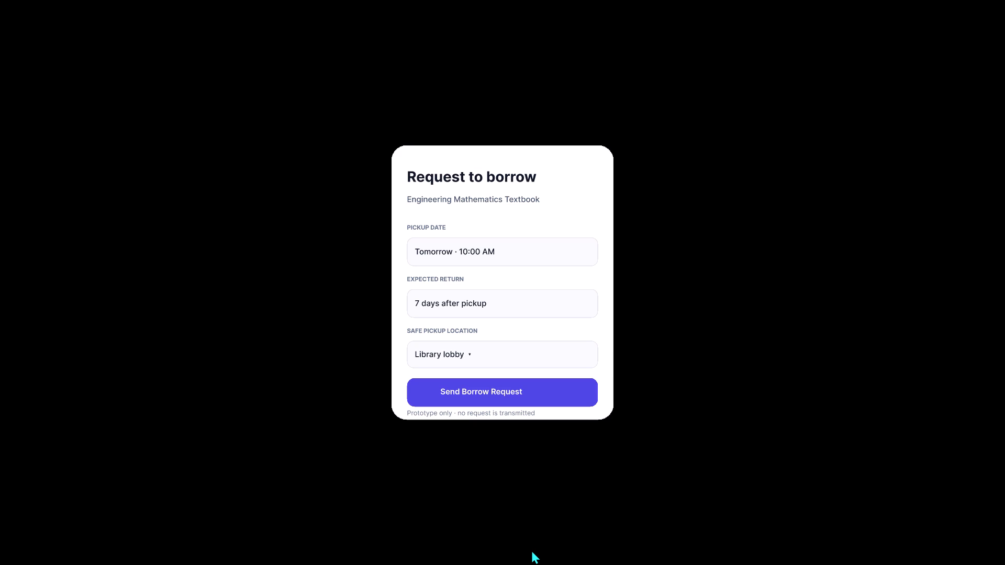
{"action": "double_click", "coordinate": [521, 393]}
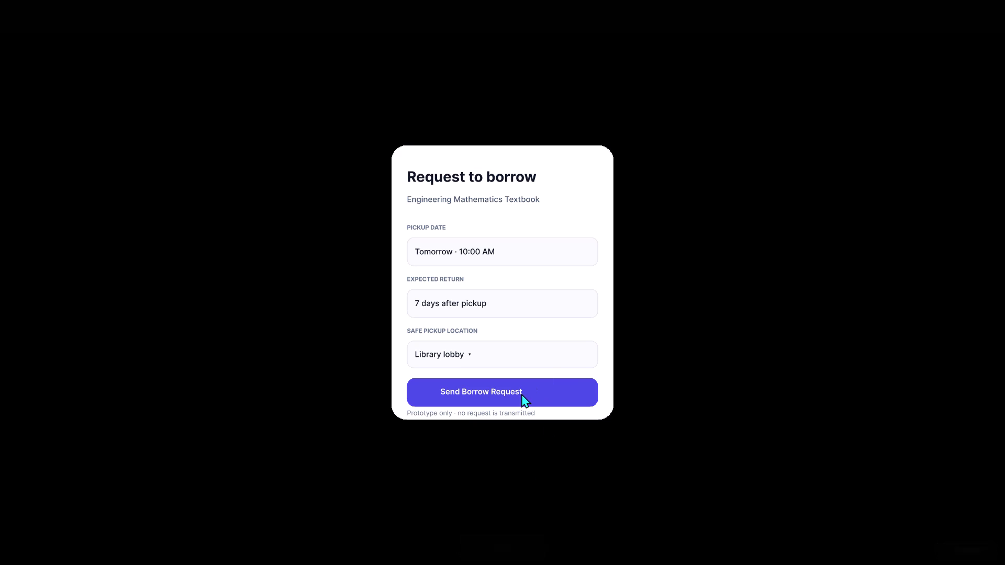
{"action": "left_click", "coordinate": [521, 393]}
{"action": "left_click", "coordinate": [851, 392]}
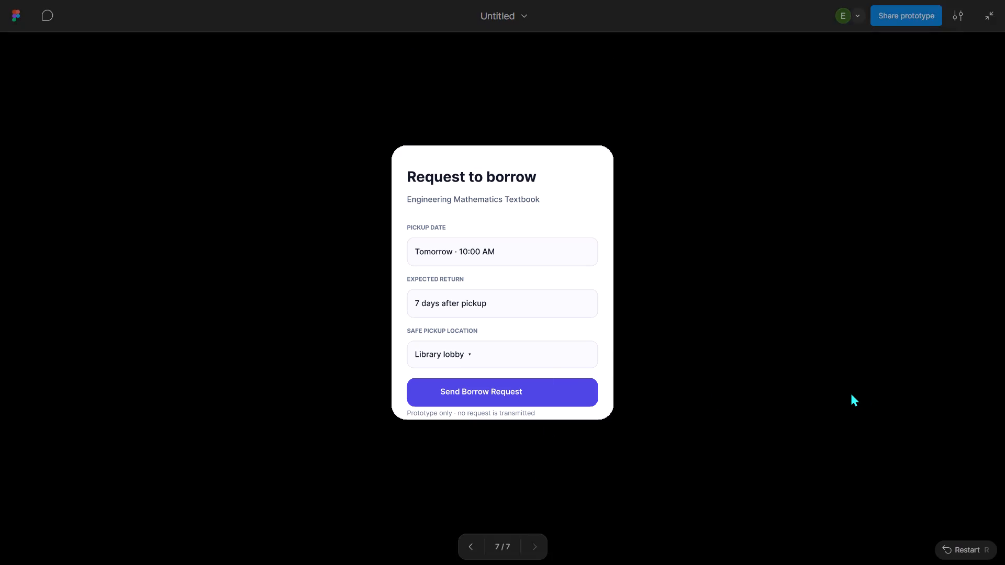
Leave full screen, step the prototype back to the home screen, close the preview and return to the design file.
{"action": "left_click", "coordinate": [993, 18]}
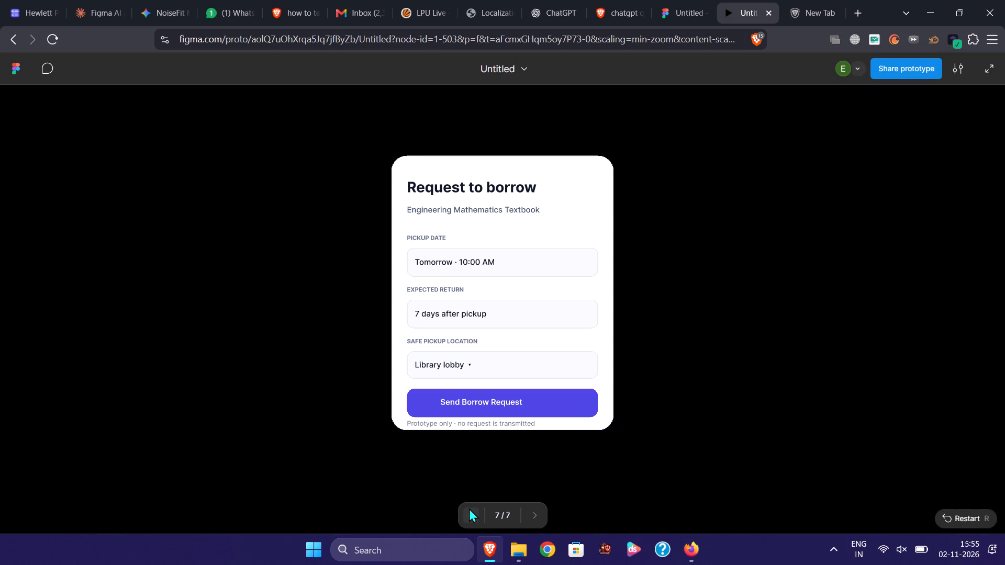
{"action": "left_click", "coordinate": [469, 508]}
{"action": "triple_click", "coordinate": [469, 508]}
{"action": "triple_click", "coordinate": [469, 508]}
{"action": "triple_click", "coordinate": [469, 508]}
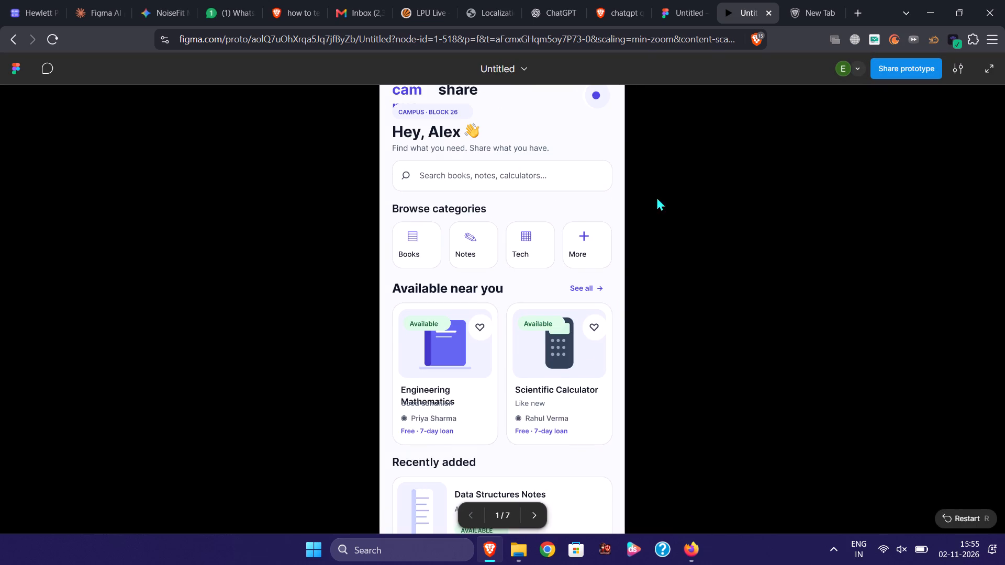
{"action": "left_click", "coordinate": [770, 8]}
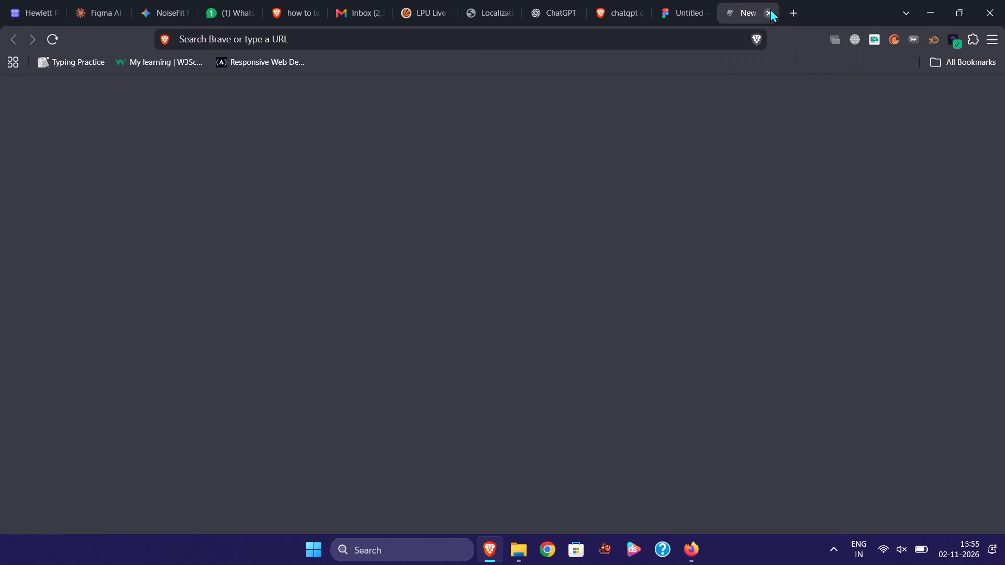
{"action": "left_click", "coordinate": [728, 0]}
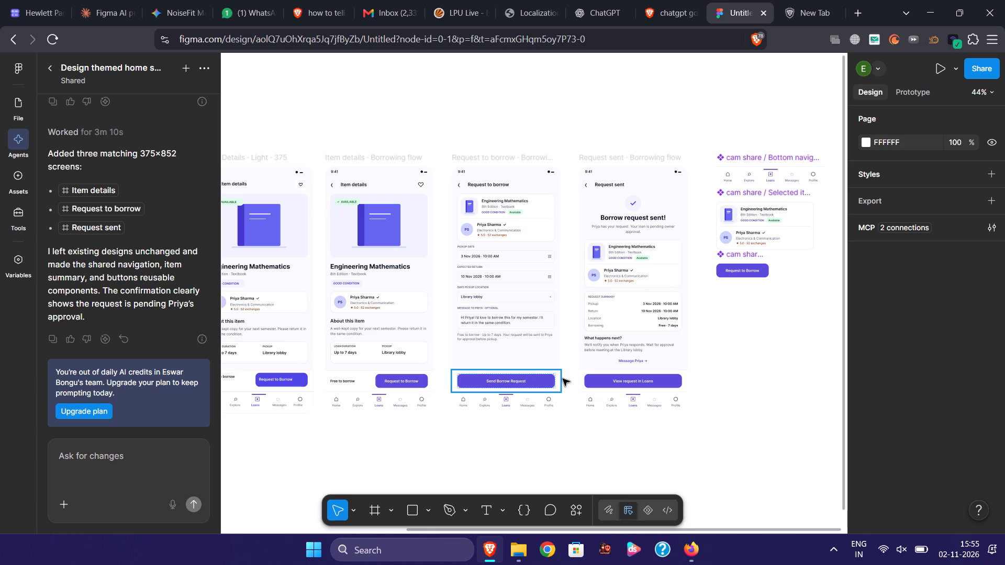
Add a prototype connection from the Borrow action bar on Item details · Borrowing flow to the Request to borrow screen.
{"action": "left_click", "coordinate": [909, 89]}
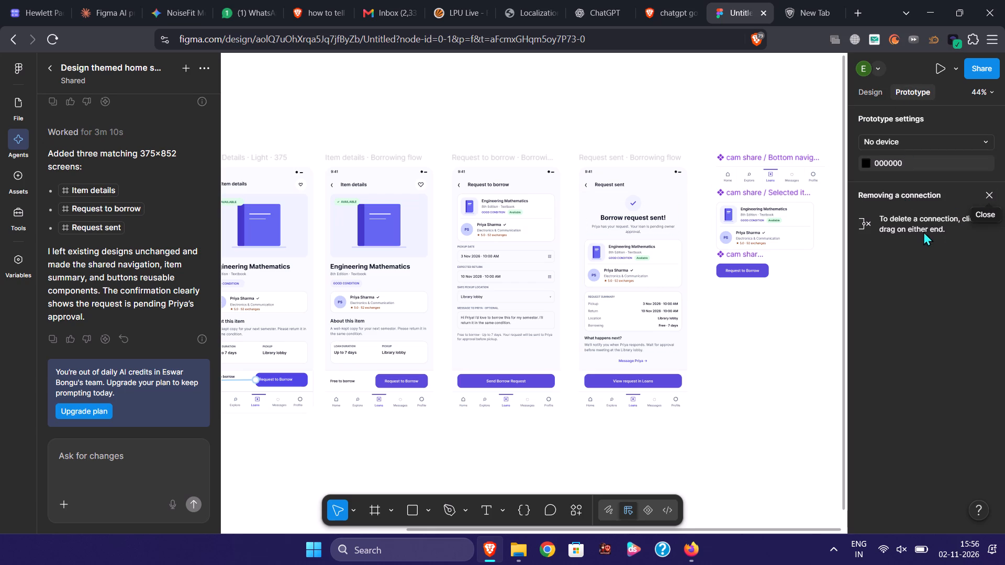
{"action": "left_click", "coordinate": [988, 191]}
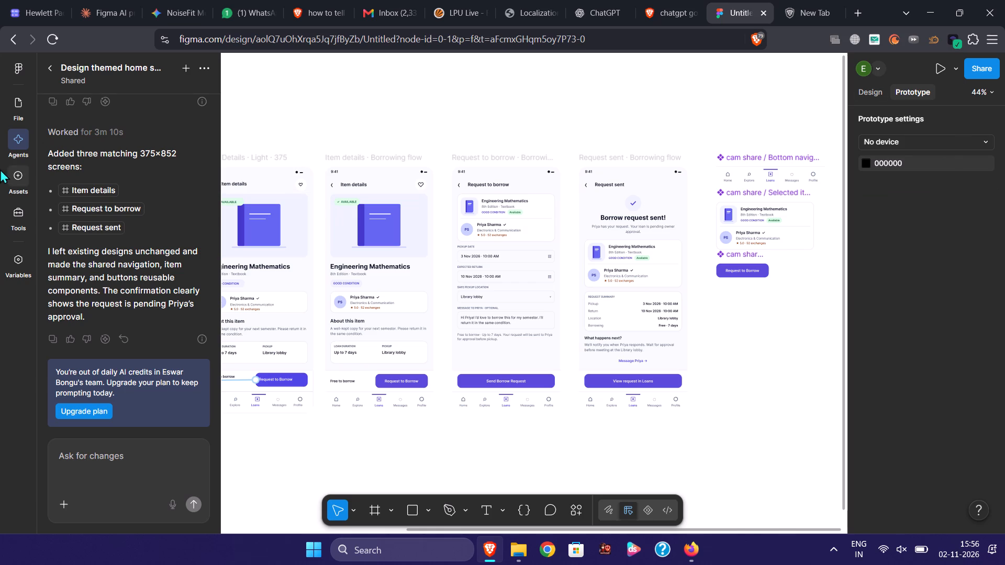
{"action": "left_click", "coordinate": [12, 91]}
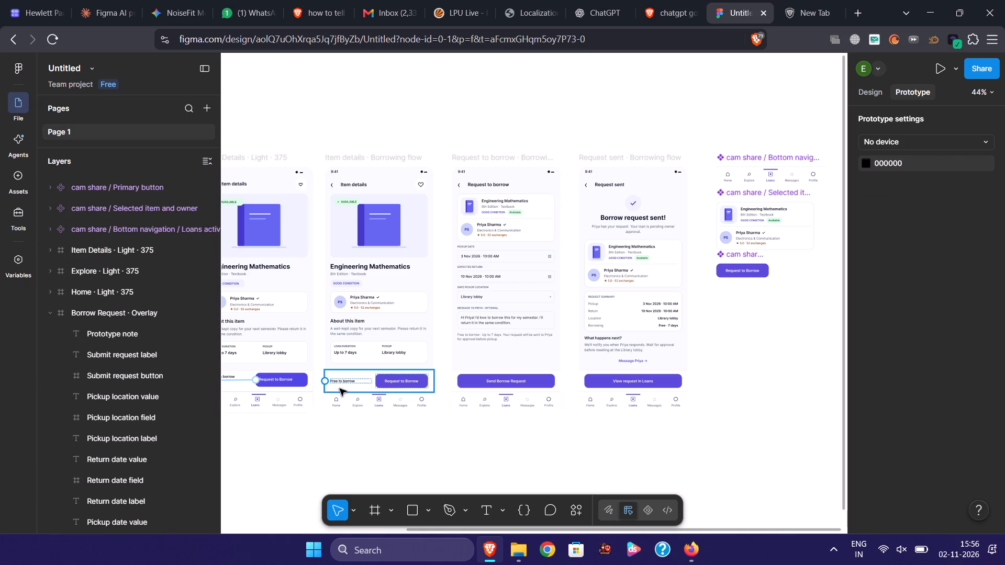
{"action": "left_click", "coordinate": [405, 382]}
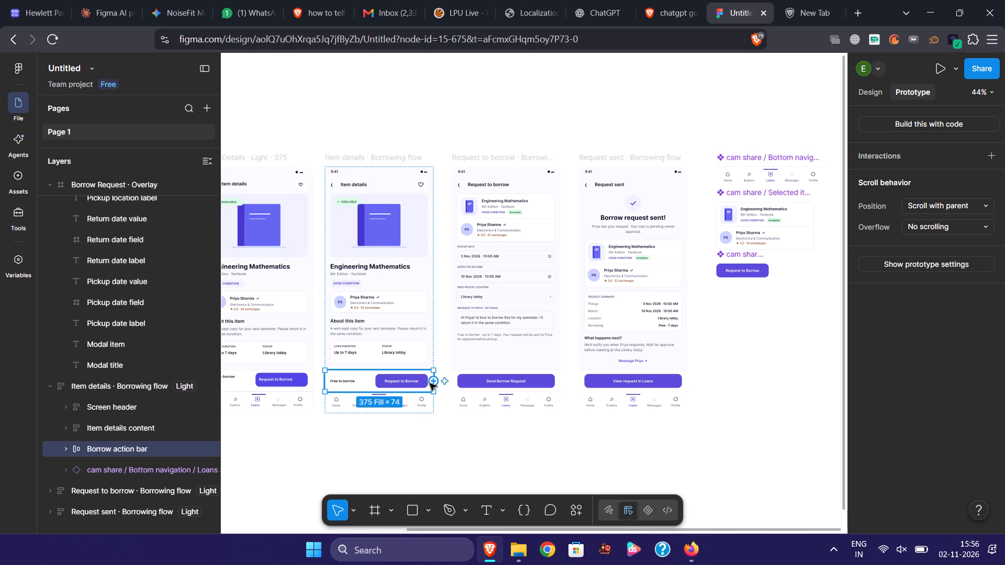
{"action": "left_click_drag", "start_coordinate": [435, 382], "coordinate": [474, 174]}
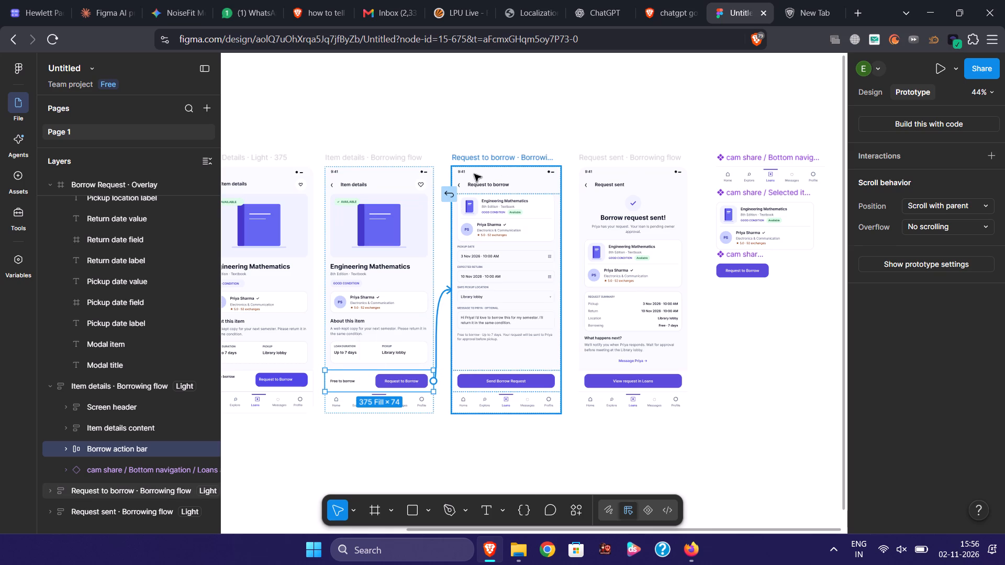
{"action": "left_click", "coordinate": [564, 450]}
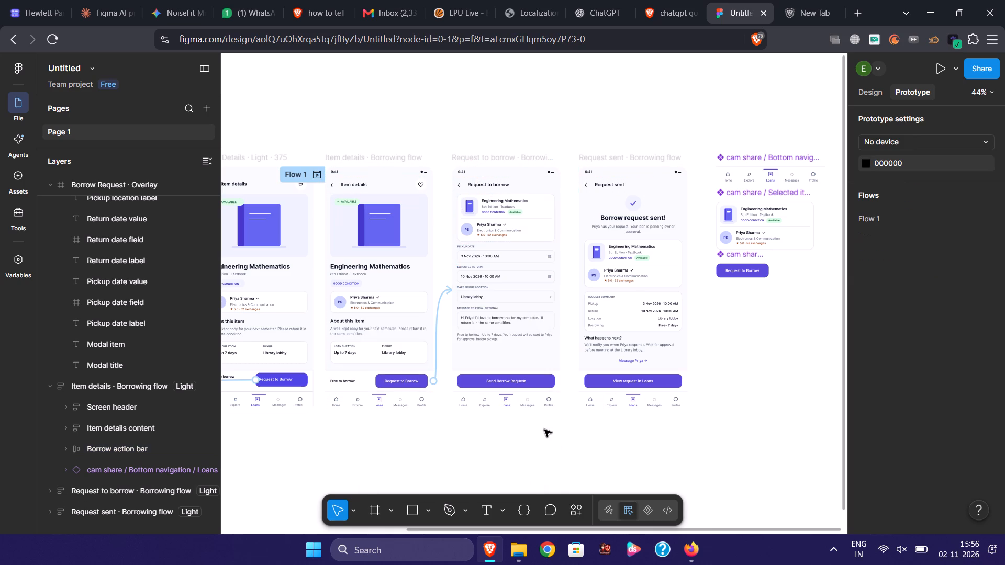
Add a prototype connection from the Send request action bar on Request to borrow to the Request sent screen.
{"action": "left_click", "coordinate": [543, 380]}
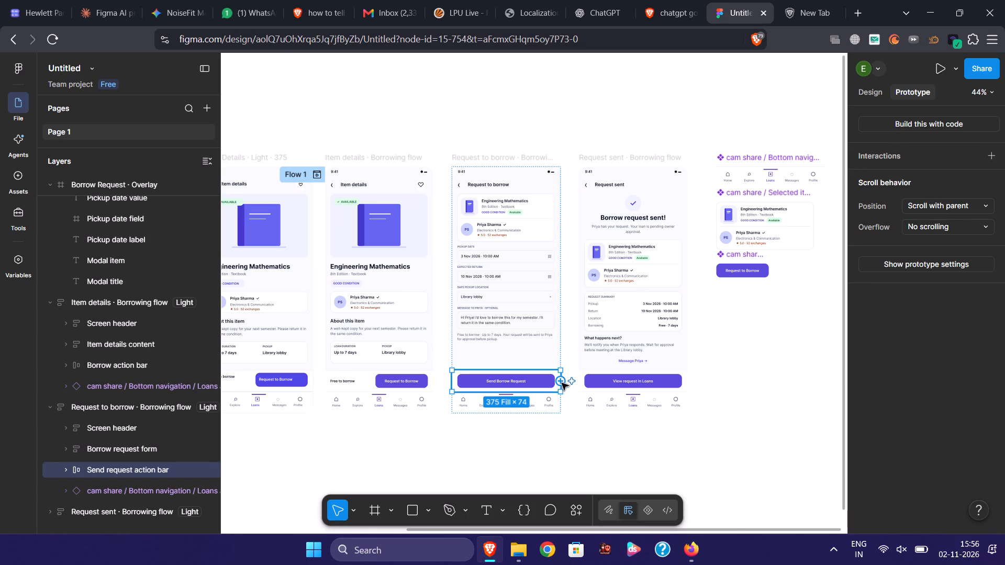
{"action": "left_click_drag", "start_coordinate": [560, 382], "coordinate": [580, 274]}
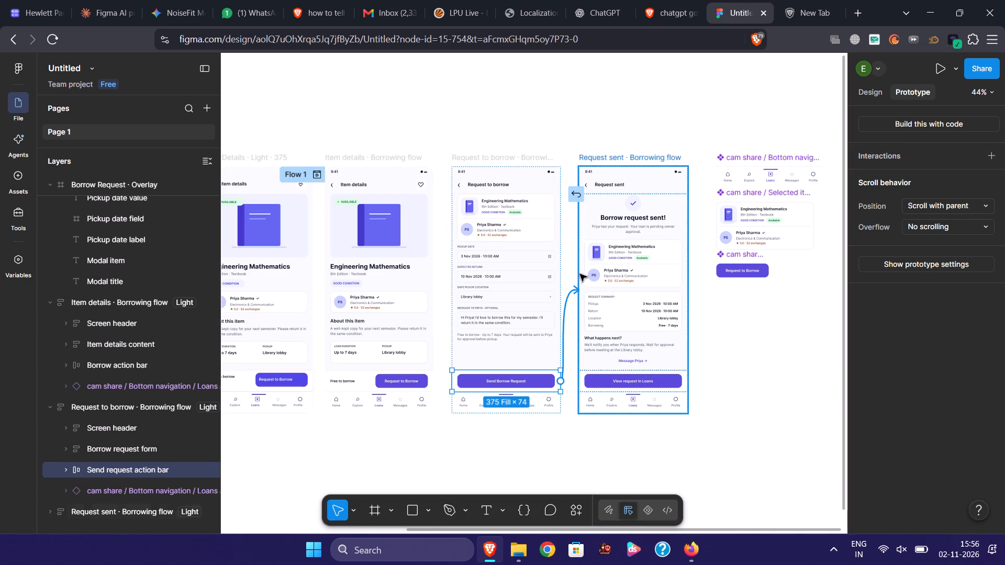
{"action": "left_click_drag", "start_coordinate": [580, 274], "coordinate": [582, 272]}
{"action": "left_click", "coordinate": [759, 382]}
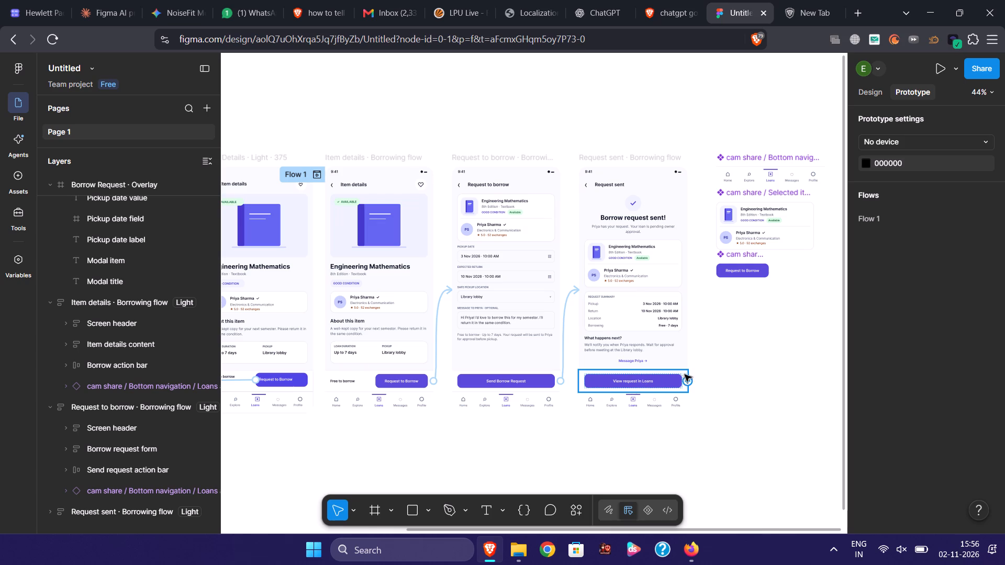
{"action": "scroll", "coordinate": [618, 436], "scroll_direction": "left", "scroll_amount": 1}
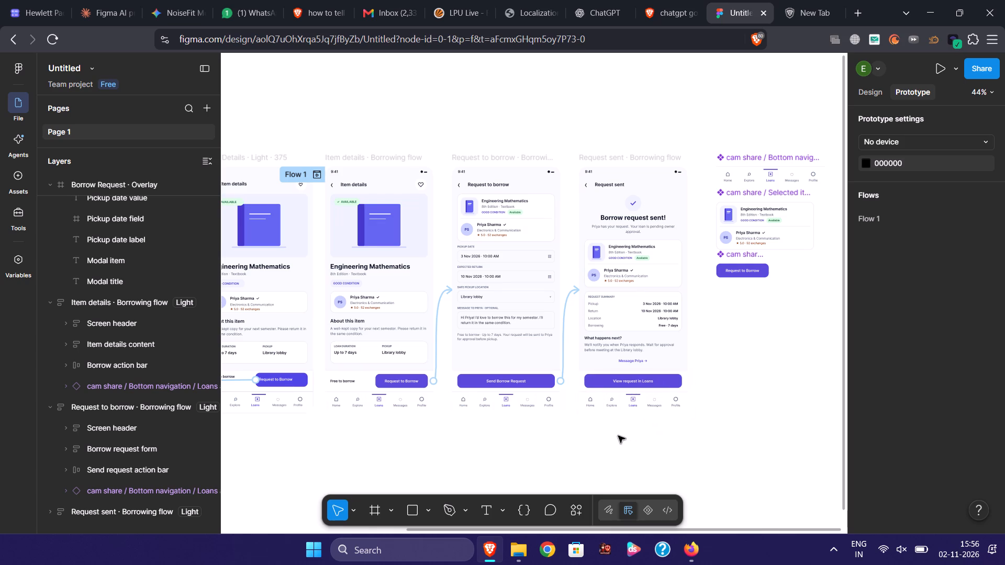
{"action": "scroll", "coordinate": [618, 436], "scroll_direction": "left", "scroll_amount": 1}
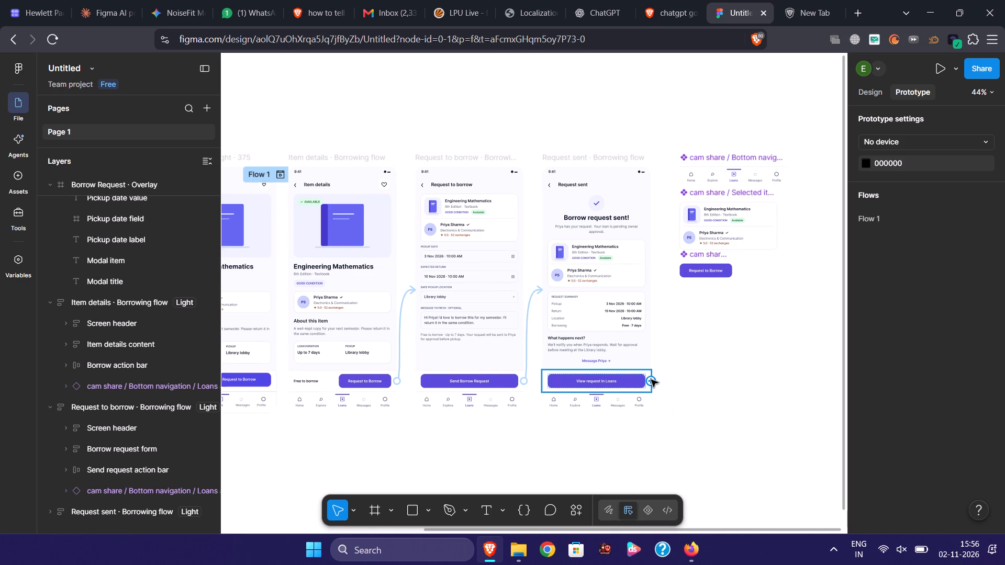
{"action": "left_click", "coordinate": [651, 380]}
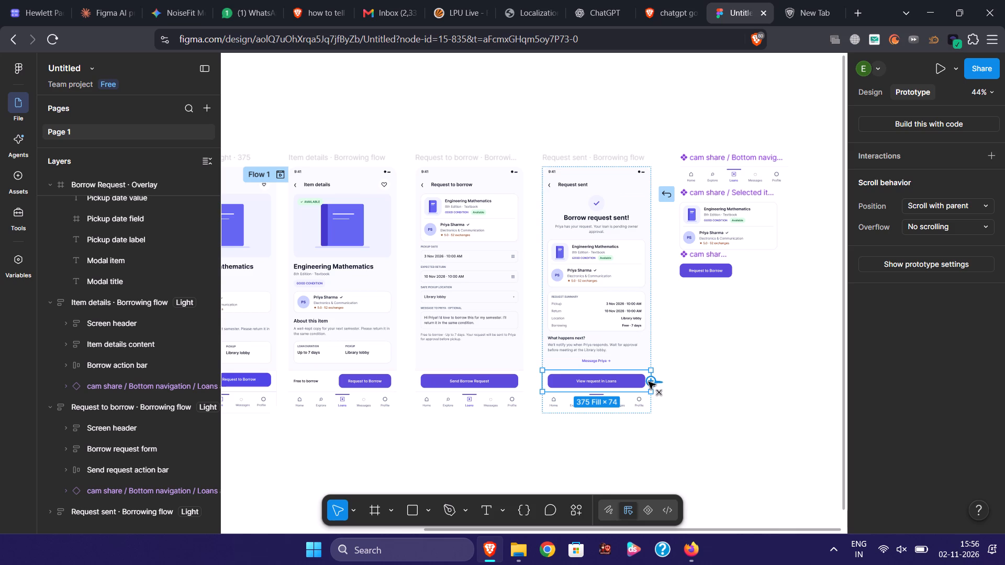
Delete the content layers inside the old Item Details · Light · 375 screen, including its Request to borrow button.
{"action": "scroll", "coordinate": [684, 393], "scroll_direction": "right", "scroll_amount": 2}
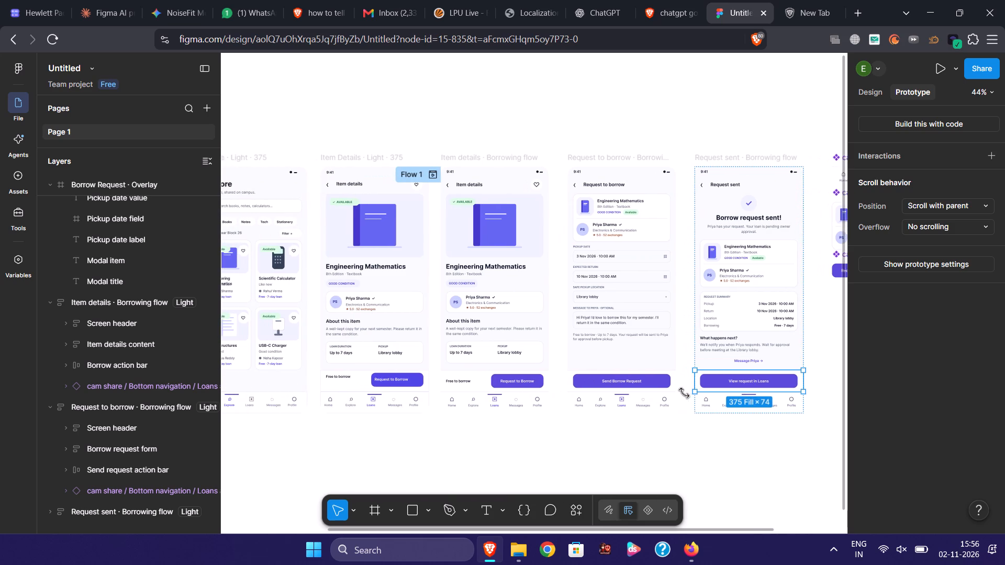
{"action": "scroll", "coordinate": [684, 393], "scroll_direction": "right", "scroll_amount": 1}
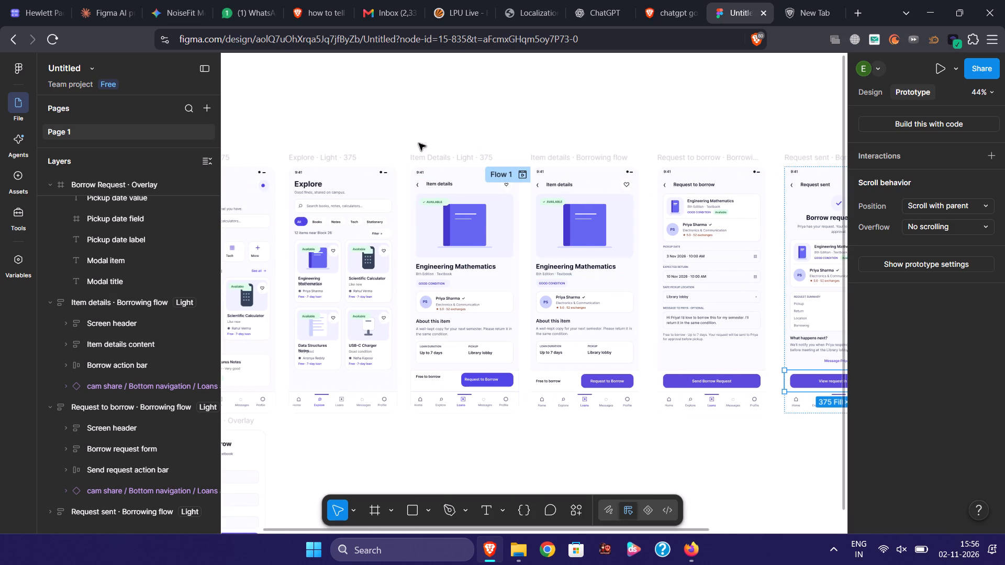
{"action": "left_click_drag", "start_coordinate": [431, 122], "coordinate": [476, 435]}
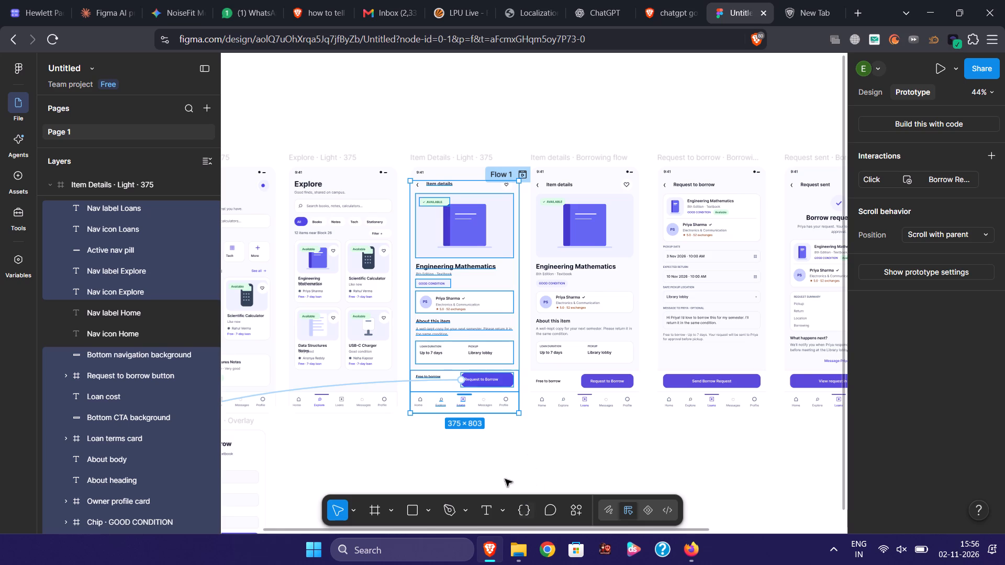
{"action": "scroll", "coordinate": [485, 454], "scroll_direction": "right", "scroll_amount": 2}
{"action": "scroll", "coordinate": [485, 454], "scroll_direction": "down", "scroll_amount": 1}
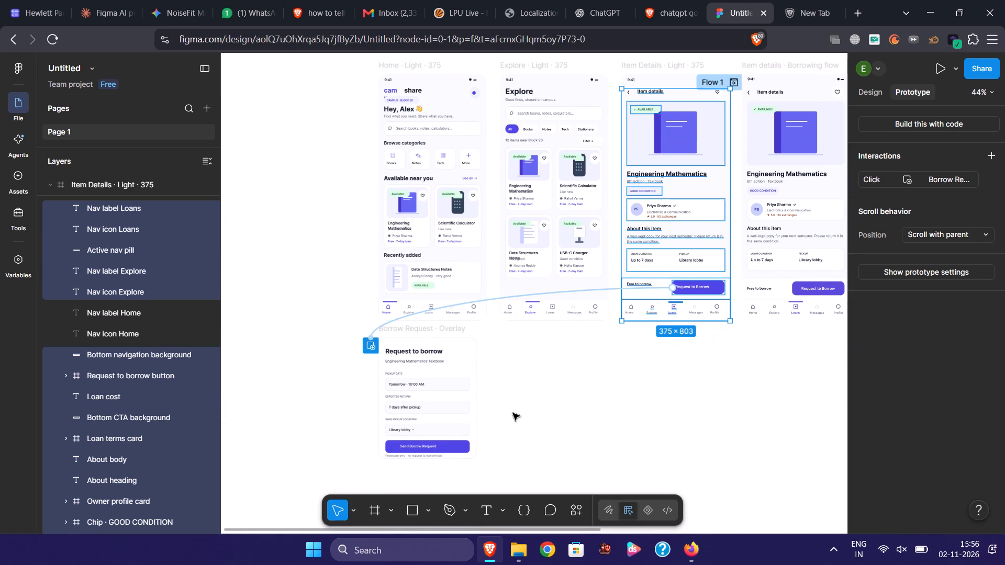
{"action": "key", "text": "Delete"}
Delete the Borrow Request · Overlay frame below the Home screen together with all its contents.
{"action": "left_click_drag", "start_coordinate": [347, 355], "coordinate": [496, 490]}
{"action": "key", "text": "Delete"}
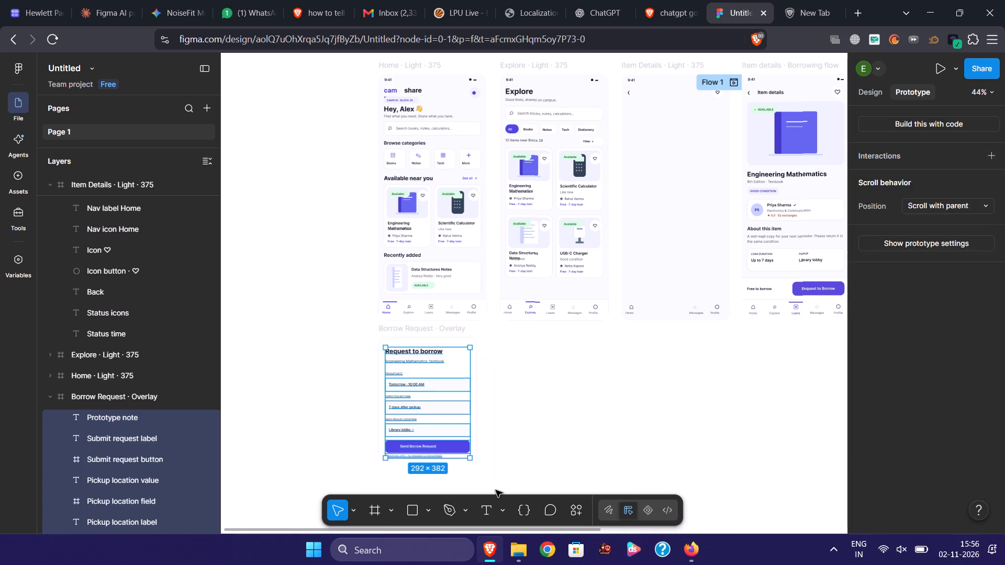
{"action": "left_click", "coordinate": [412, 380]}
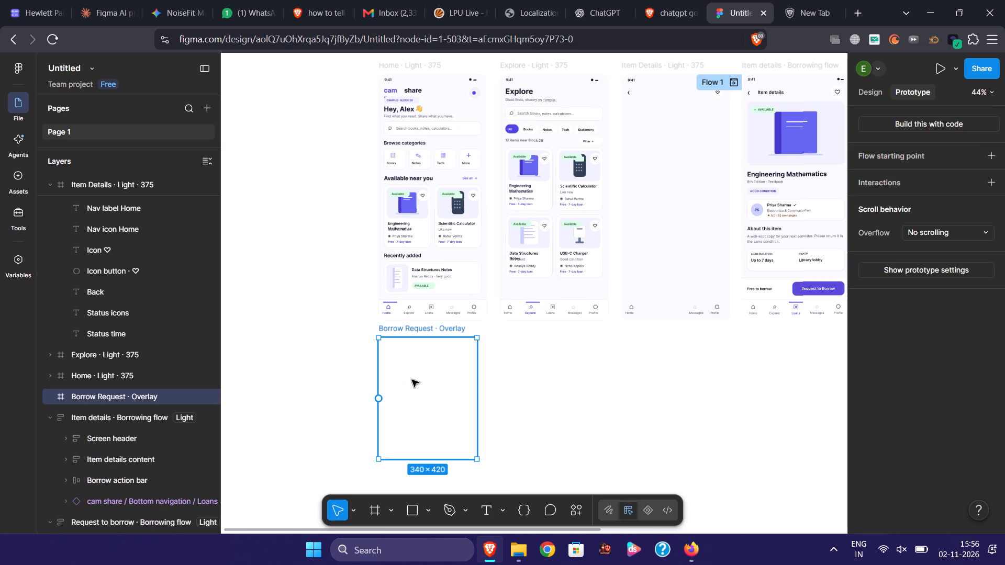
{"action": "key", "text": "Delete"}
Delete the leftover Item Details · Light · 375 frame between Explore and Item details · Borrowing flow.
{"action": "scroll", "coordinate": [412, 380], "scroll_direction": "up", "scroll_amount": 2}
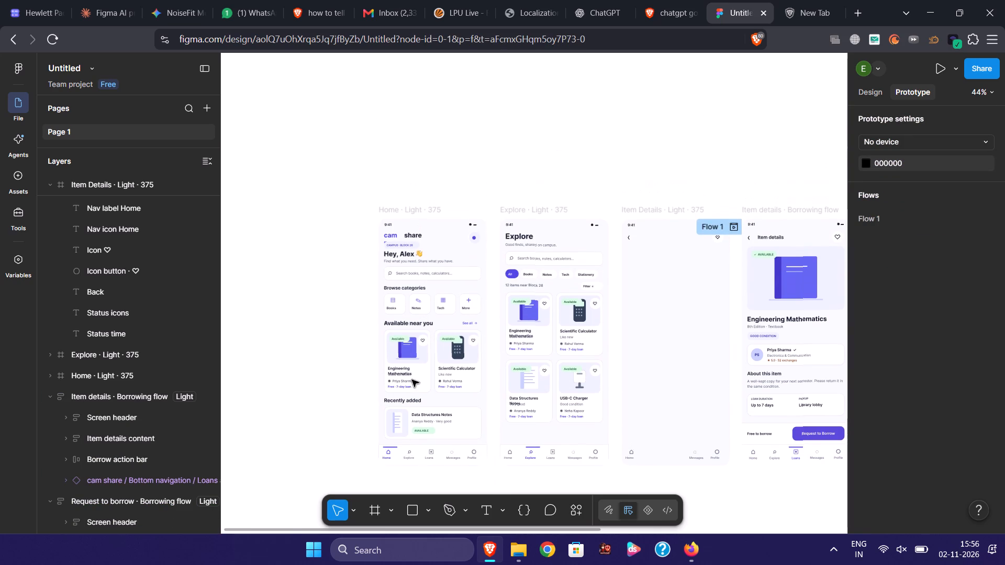
{"action": "scroll", "coordinate": [412, 380], "scroll_direction": "left", "scroll_amount": 1}
{"action": "scroll", "coordinate": [412, 380], "scroll_direction": "down", "scroll_amount": 1}
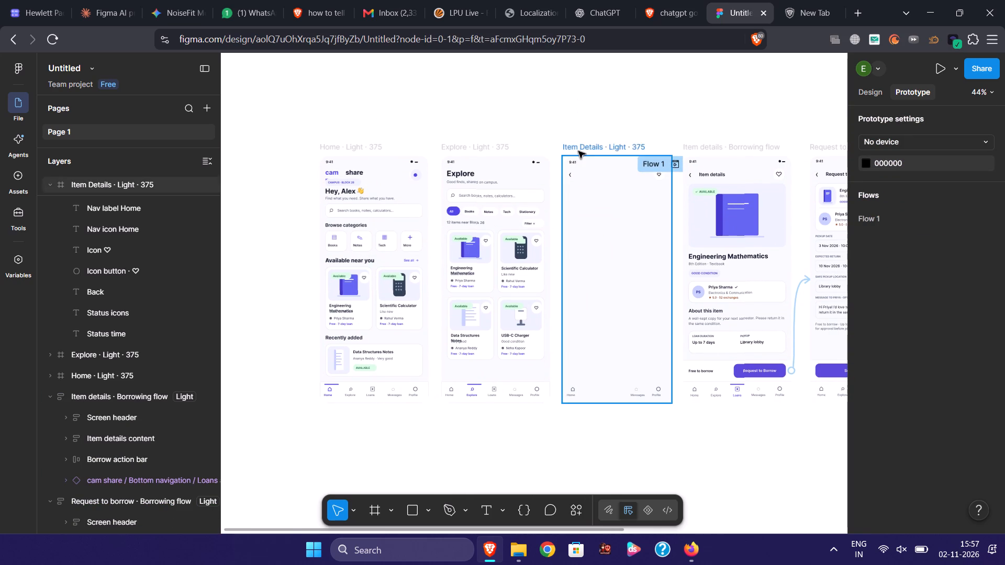
{"action": "left_click", "coordinate": [586, 186]}
{"action": "left_click", "coordinate": [595, 159]}
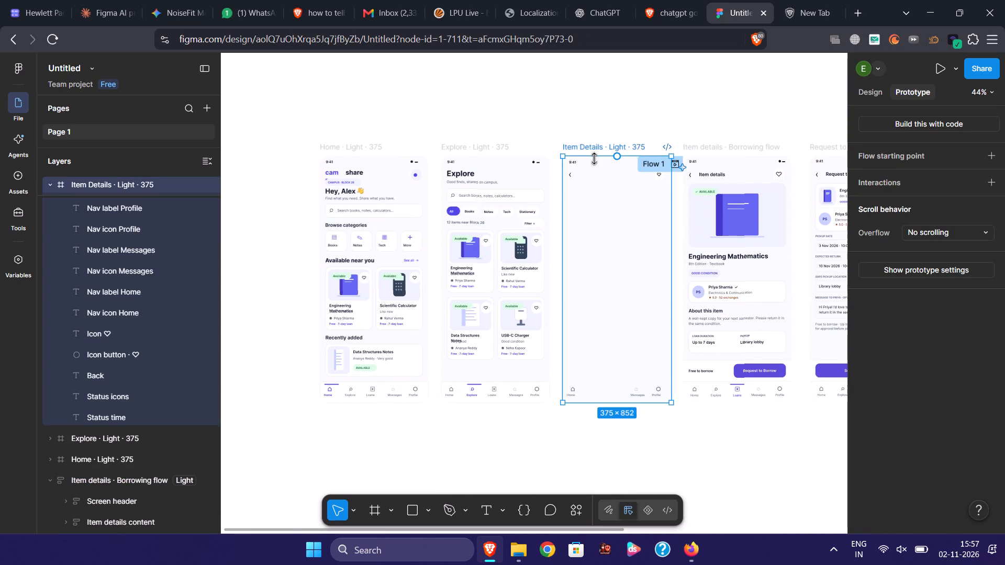
{"action": "key", "text": "Delete"}
Add a prototype connection from the Engineering Mathematics card on Explore to the Item details · Borrowing flow screen.
{"action": "scroll", "coordinate": [608, 380], "scroll_direction": "left", "scroll_amount": 1}
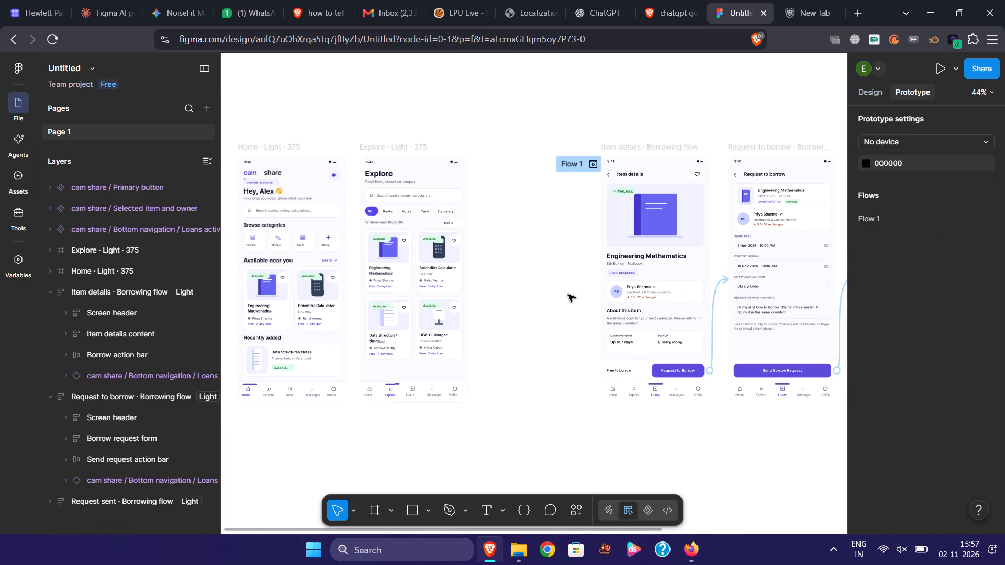
{"action": "left_click", "coordinate": [382, 253]}
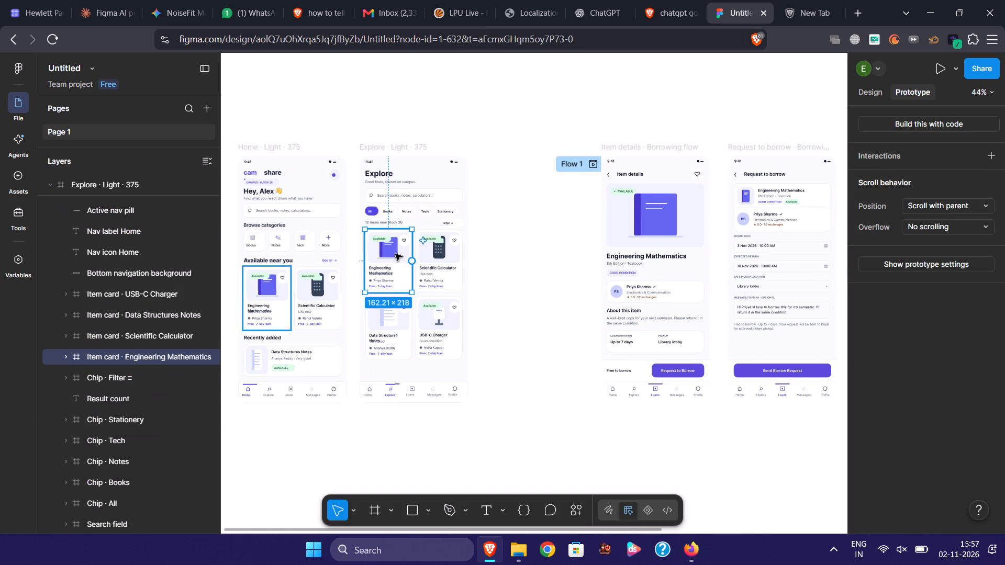
{"action": "left_click_drag", "start_coordinate": [411, 262], "coordinate": [631, 293]}
{"action": "left_click", "coordinate": [474, 71]}
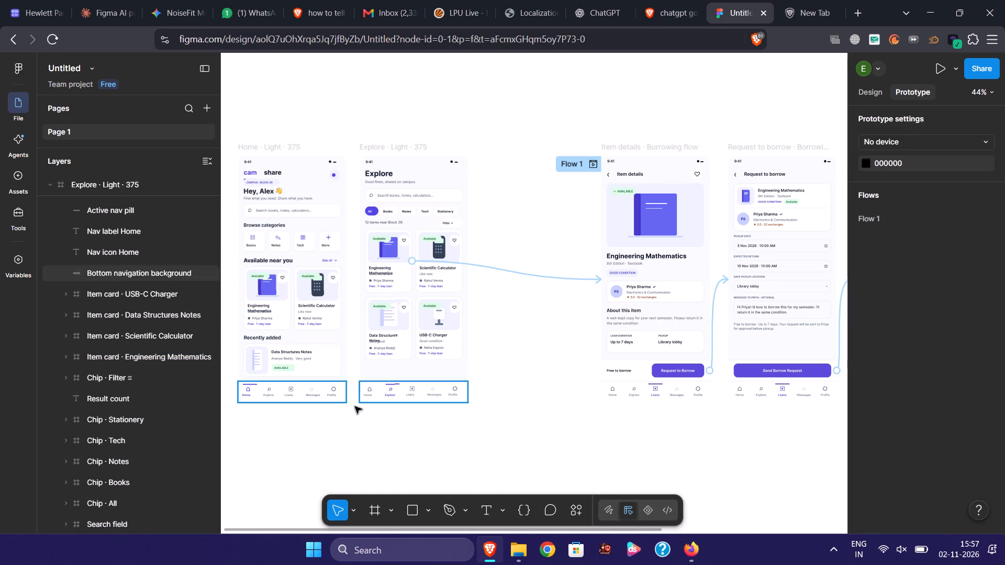
Add an on-click, instant Navigate to connection from the Engineering Mathematics card on Home to Item details · Borrowing flow.
{"action": "scroll", "coordinate": [353, 409], "scroll_direction": "right", "scroll_amount": 1}
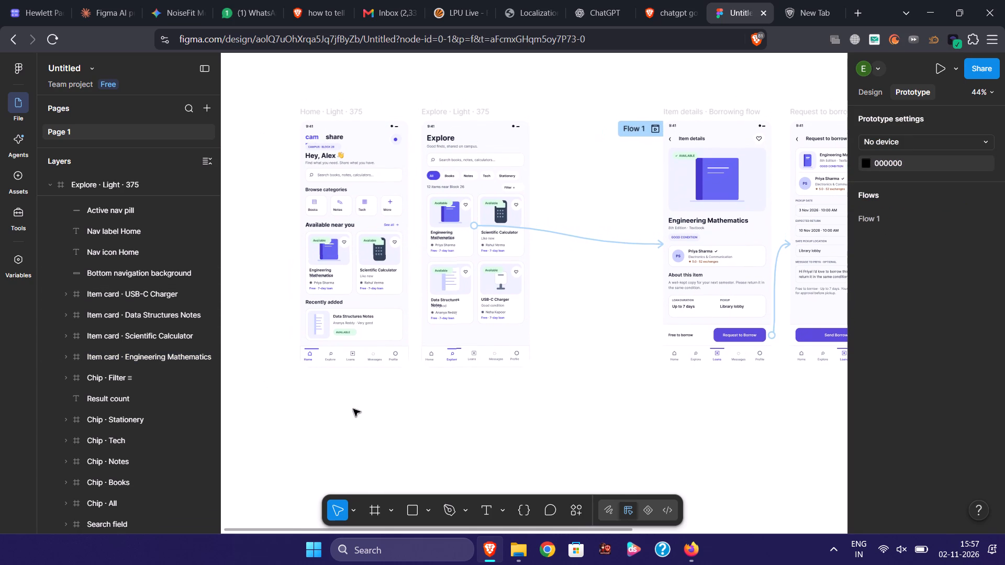
{"action": "scroll", "coordinate": [353, 409], "scroll_direction": "right", "scroll_amount": 1}
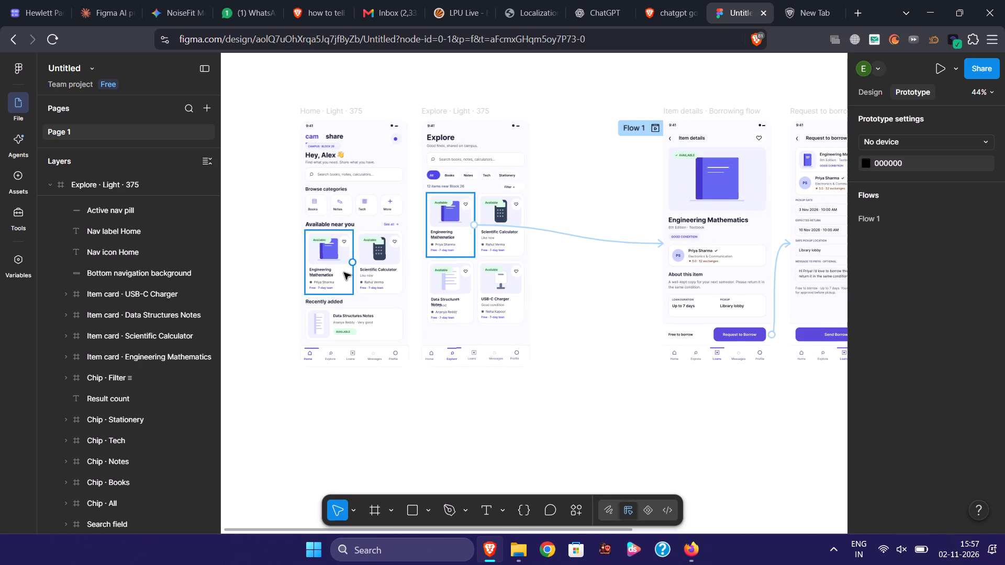
{"action": "left_click_drag", "start_coordinate": [352, 263], "coordinate": [672, 262]}
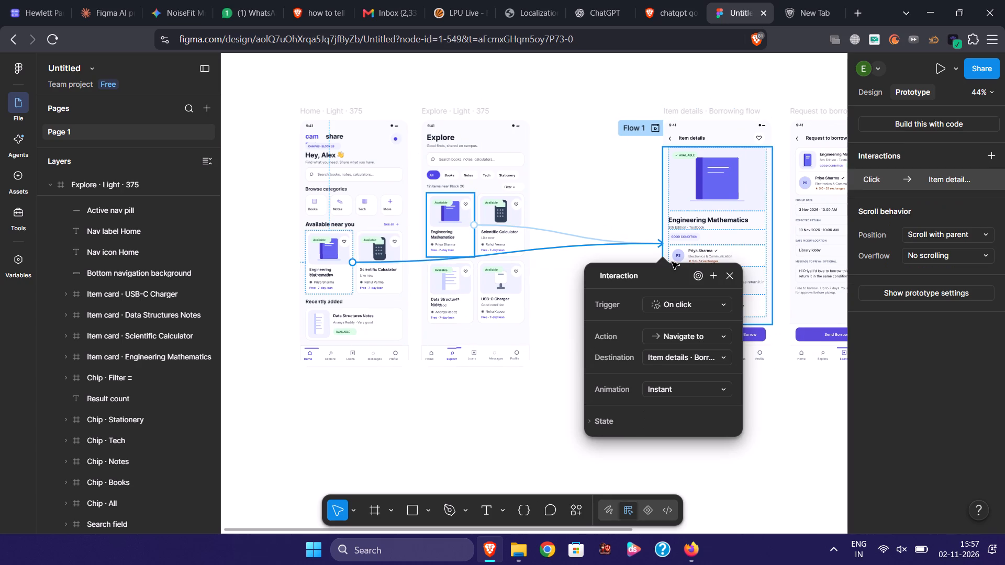
{"action": "left_click", "coordinate": [427, 437]}
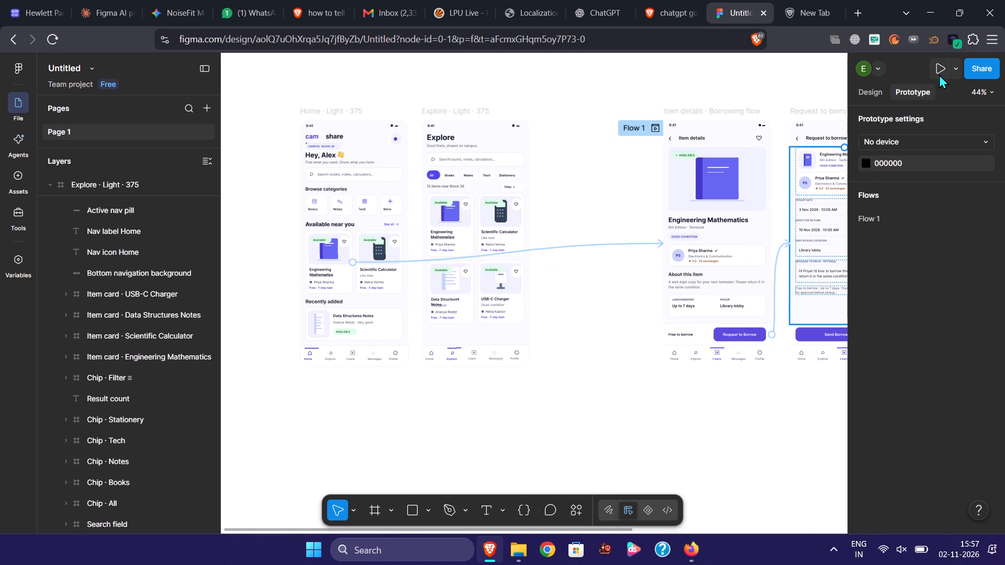
Preview the prototype full screen and test the borrowing flow from Request to Borrow through to View request in Loans.
{"action": "left_click", "coordinate": [940, 67]}
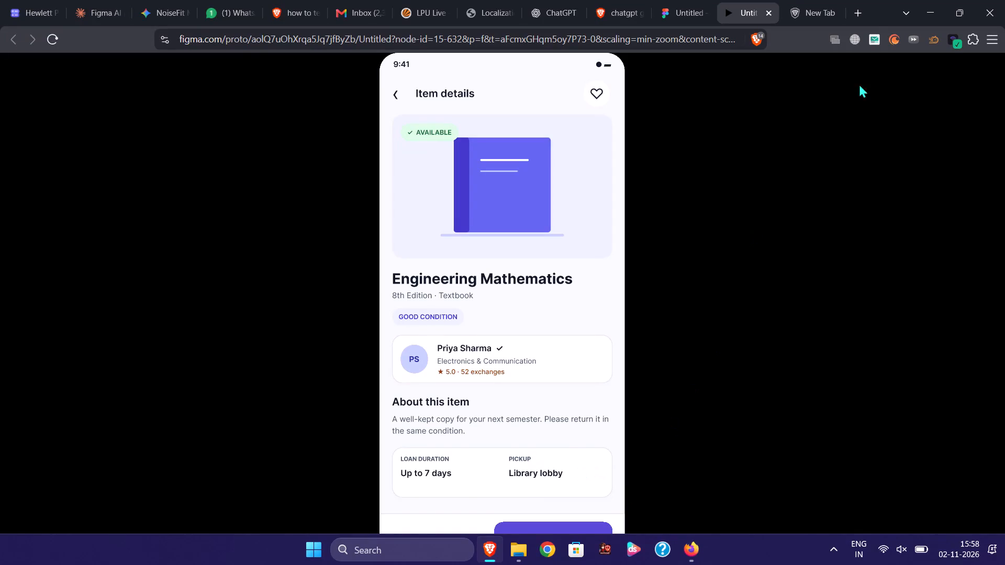
{"action": "left_click", "coordinate": [991, 65]}
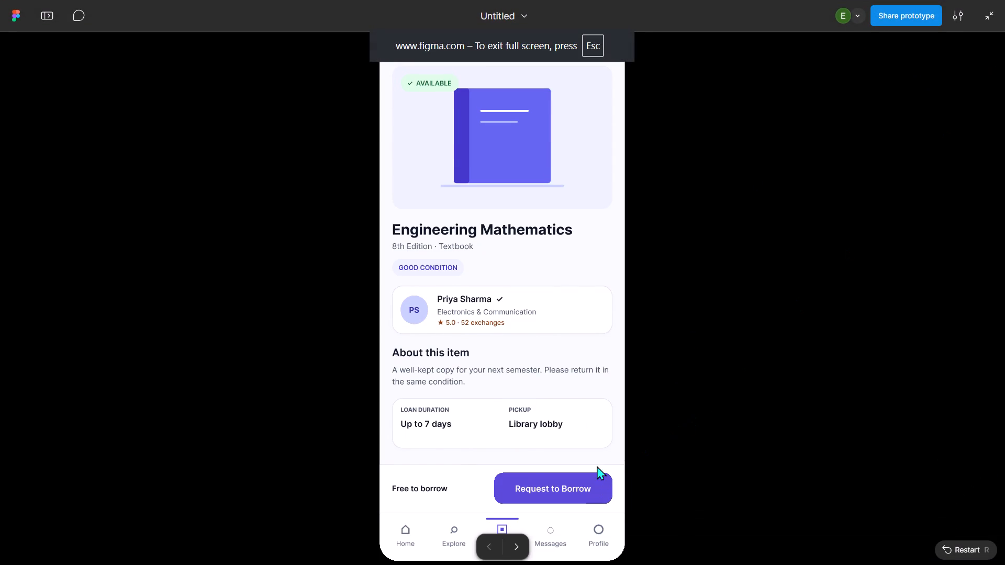
{"action": "left_click", "coordinate": [556, 494]}
{"action": "left_click", "coordinate": [556, 494]}
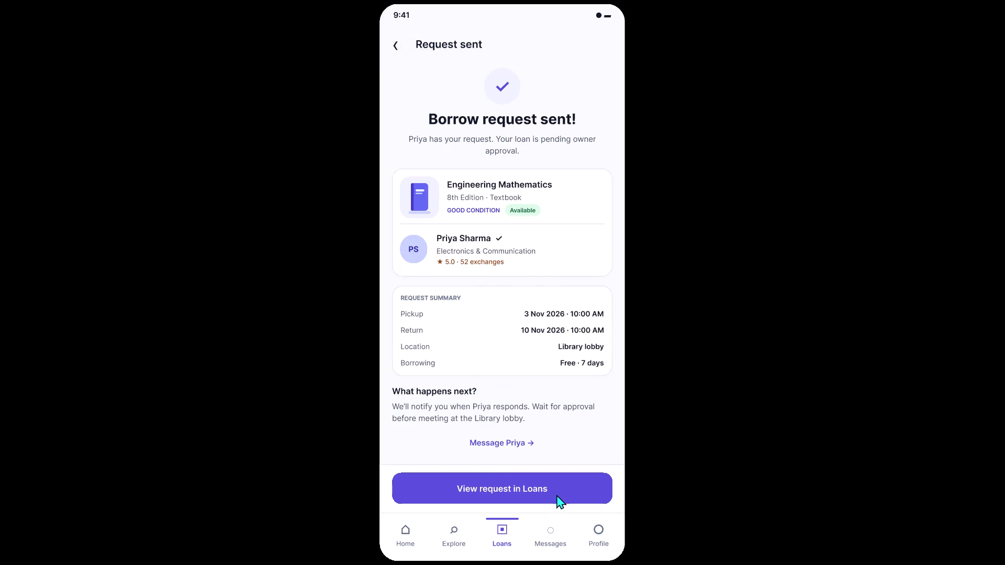
{"action": "left_click", "coordinate": [556, 494]}
{"action": "left_click", "coordinate": [524, 485]}
Step the prototype back to Item details and close the preview to return to the design file.
{"action": "triple_click", "coordinate": [488, 538]}
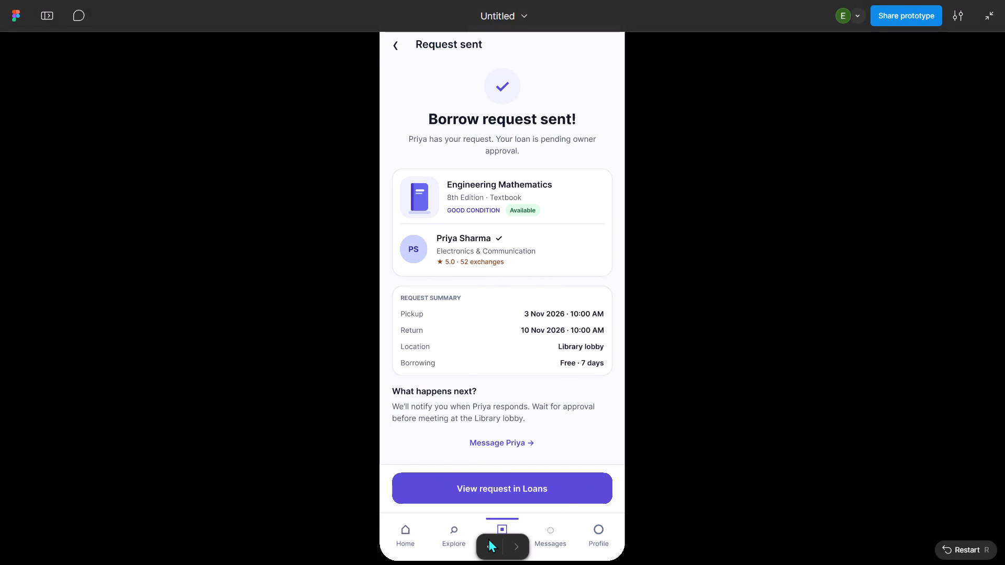
{"action": "left_click", "coordinate": [488, 538]}
{"action": "left_click_drag", "start_coordinate": [488, 538], "coordinate": [487, 549]}
{"action": "triple_click", "coordinate": [487, 549]}
{"action": "triple_click", "coordinate": [487, 549]}
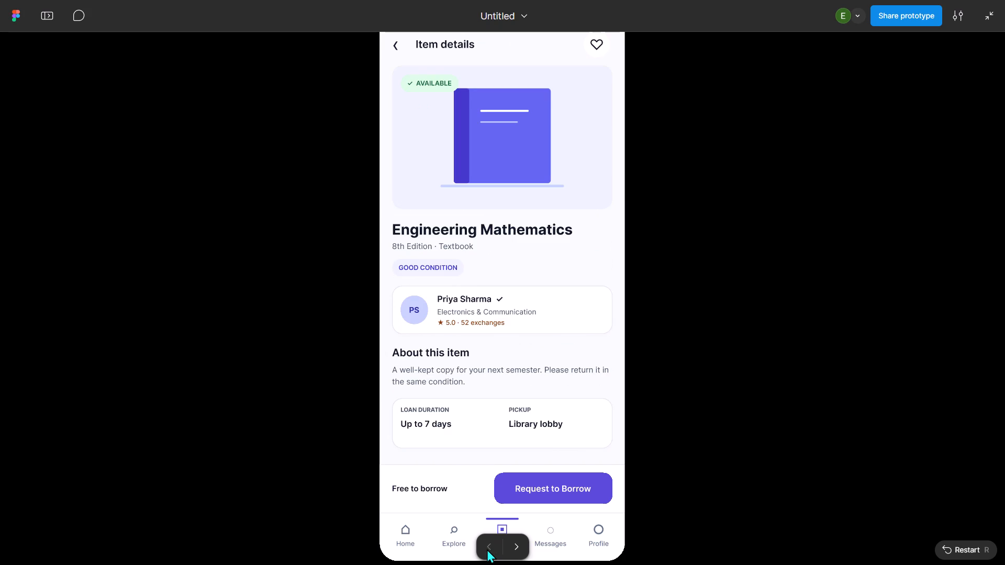
{"action": "triple_click", "coordinate": [487, 549]}
{"action": "left_click", "coordinate": [990, 14]}
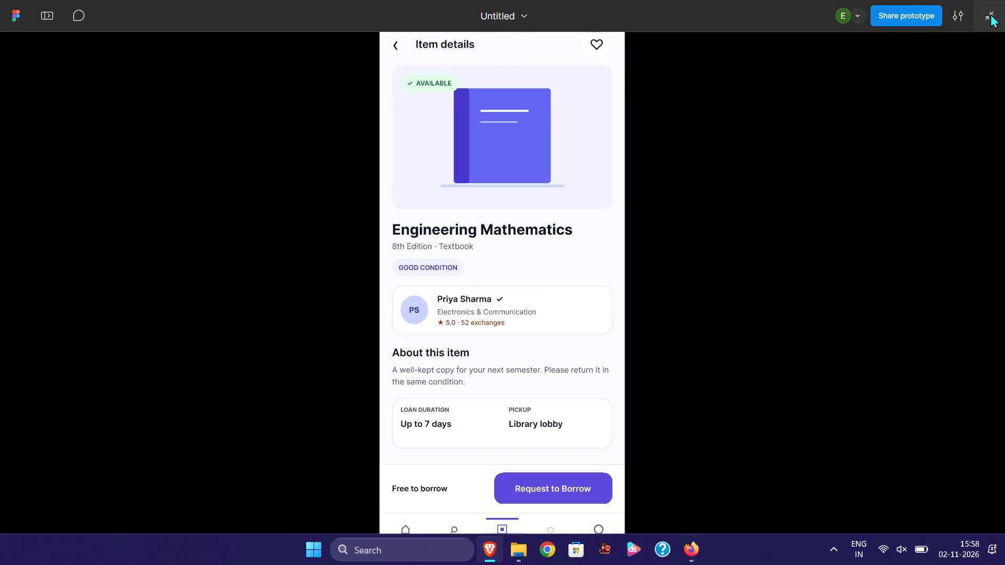
{"action": "left_click", "coordinate": [769, 12]}
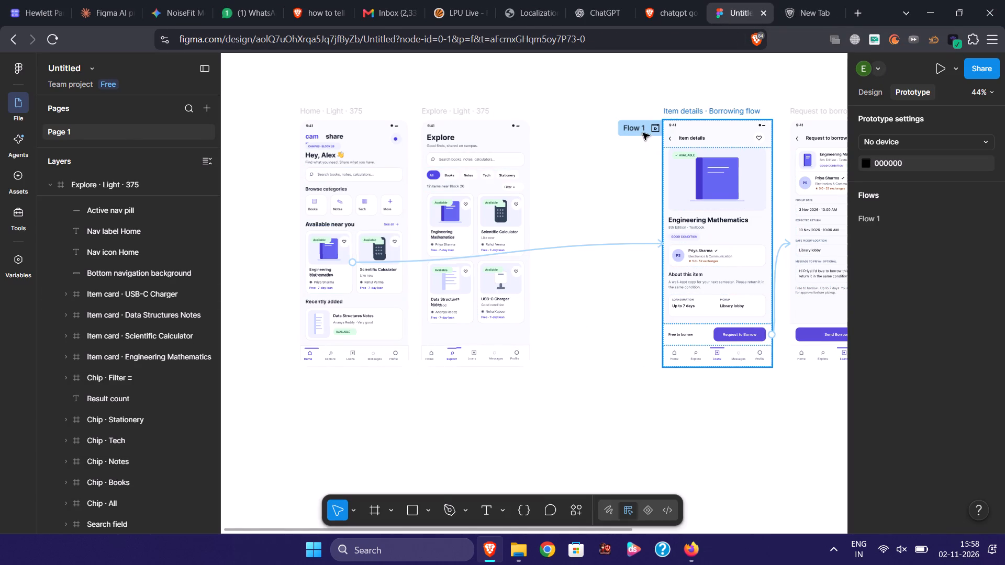
Move the Flow 1 starting point from Item details · Borrowing flow to the Home · Light · 375 screen.
{"action": "left_click_drag", "start_coordinate": [643, 126], "coordinate": [621, 124]}
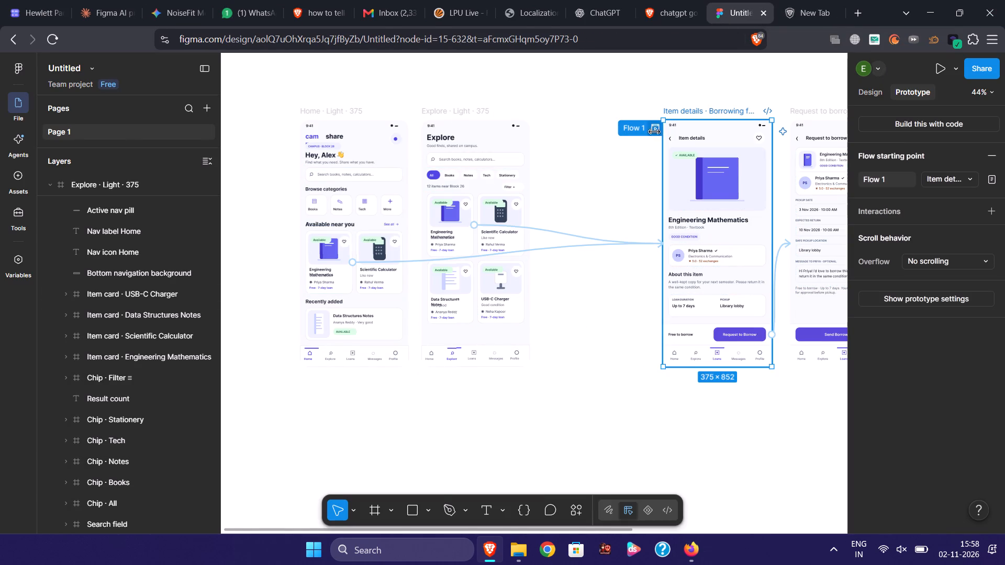
{"action": "left_click_drag", "start_coordinate": [656, 128], "coordinate": [647, 126]}
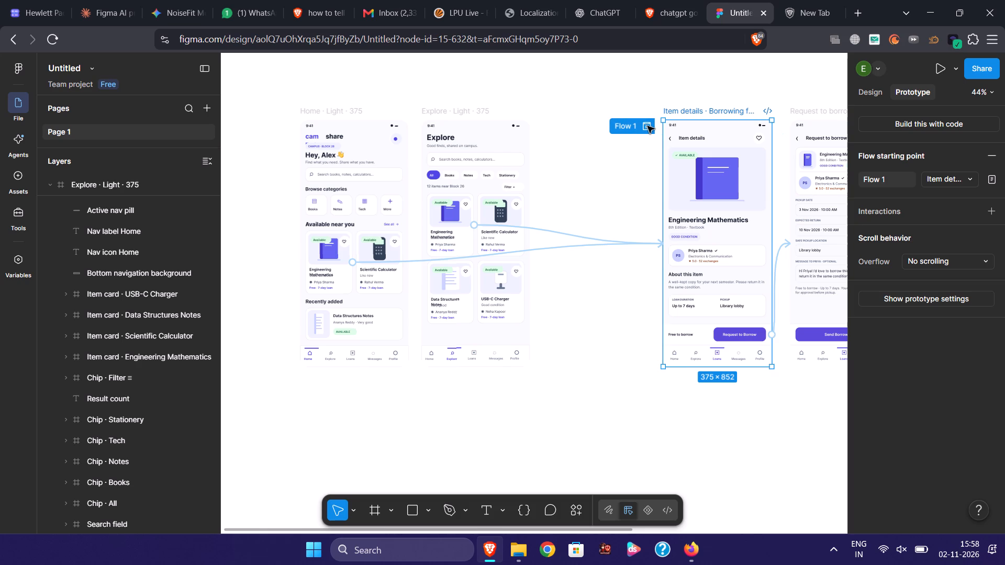
{"action": "left_click_drag", "start_coordinate": [653, 129], "coordinate": [598, 107]}
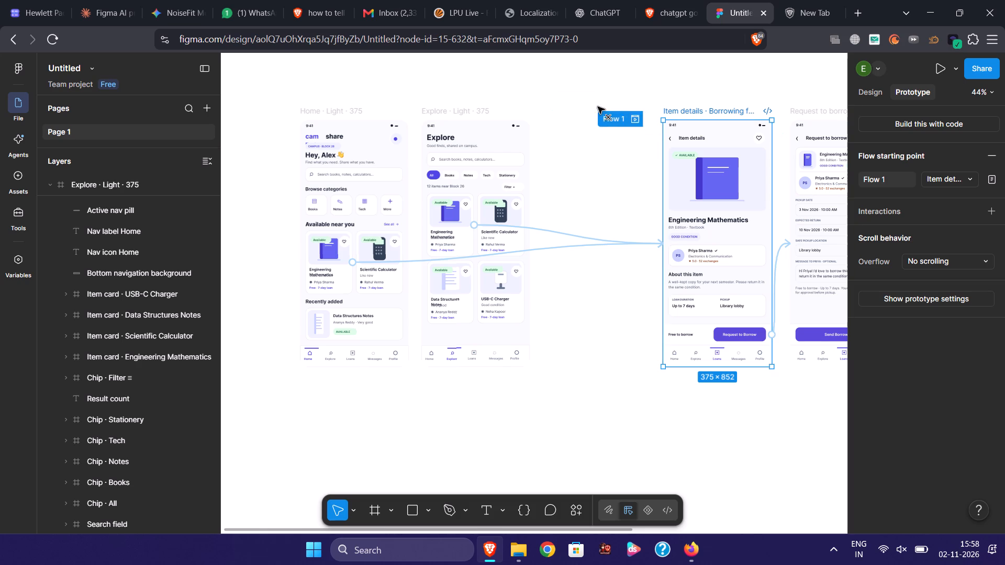
{"action": "left_click_drag", "start_coordinate": [598, 107], "coordinate": [300, 161]}
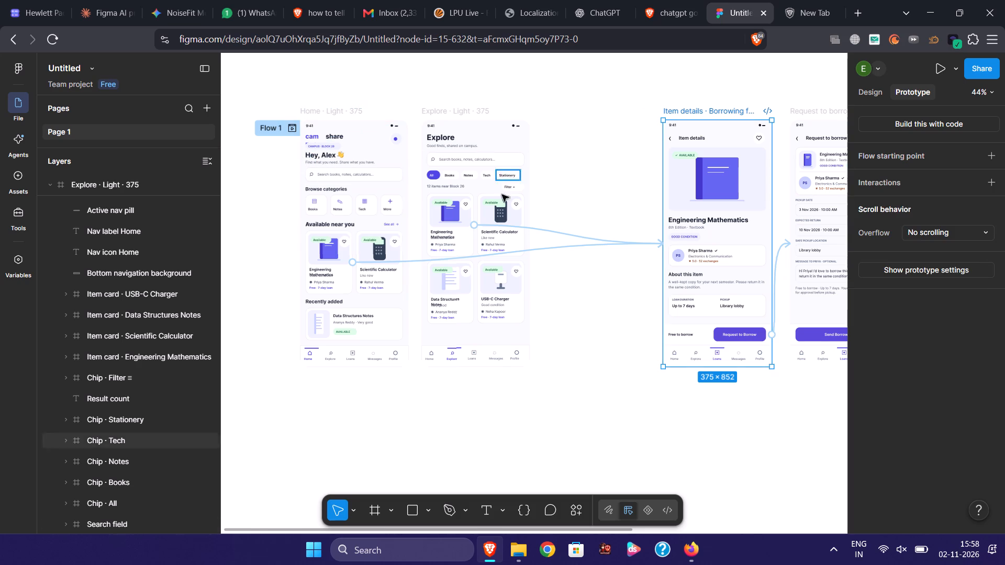
{"action": "left_click", "coordinate": [468, 406]}
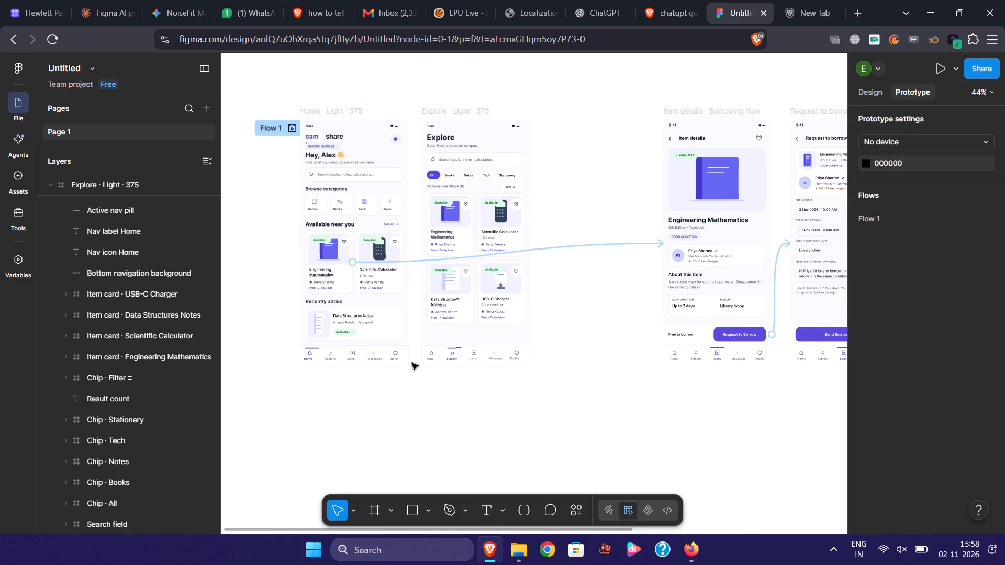
Preview the prototype full screen, test the path from Home's Engineering Mathematics card through View request in Loans, and return to the design file.
{"action": "left_click", "coordinate": [934, 70]}
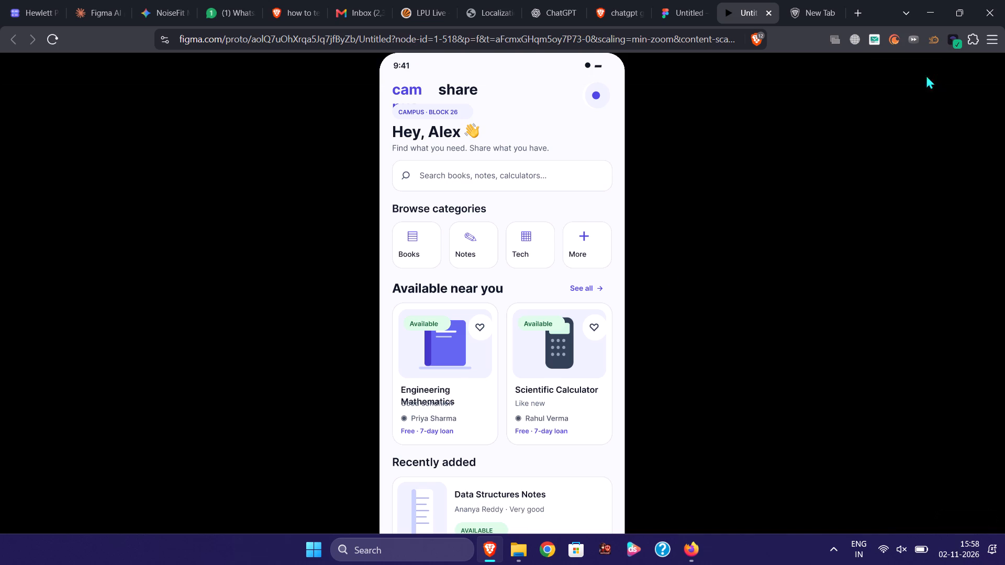
{"action": "left_click", "coordinate": [438, 345]}
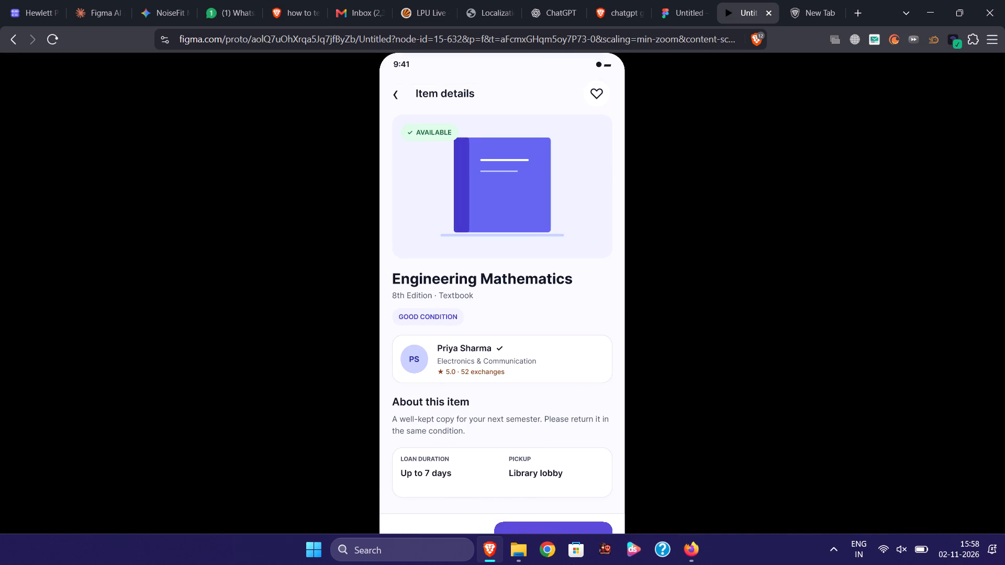
{"action": "left_click", "coordinate": [990, 66]}
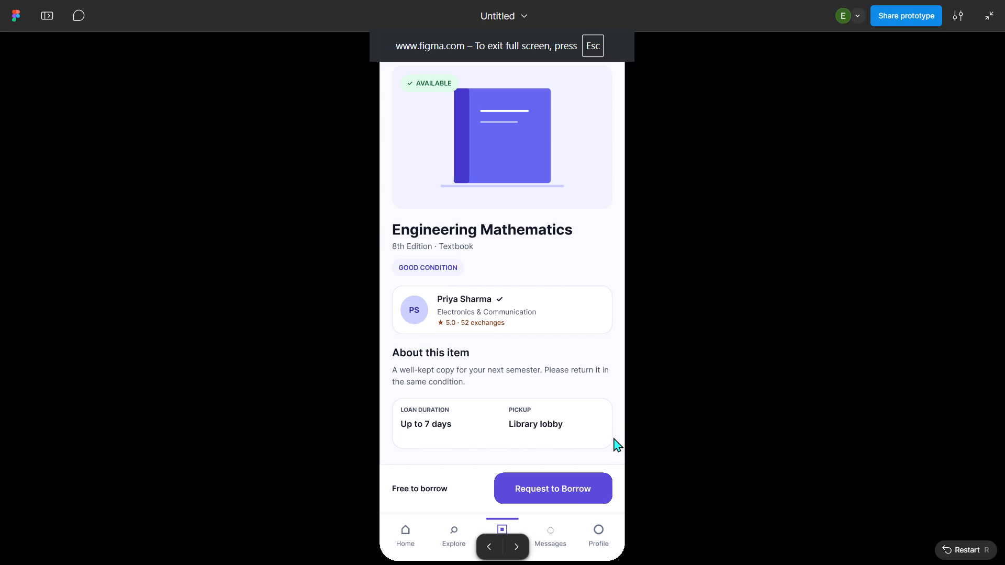
{"action": "left_click", "coordinate": [562, 495]}
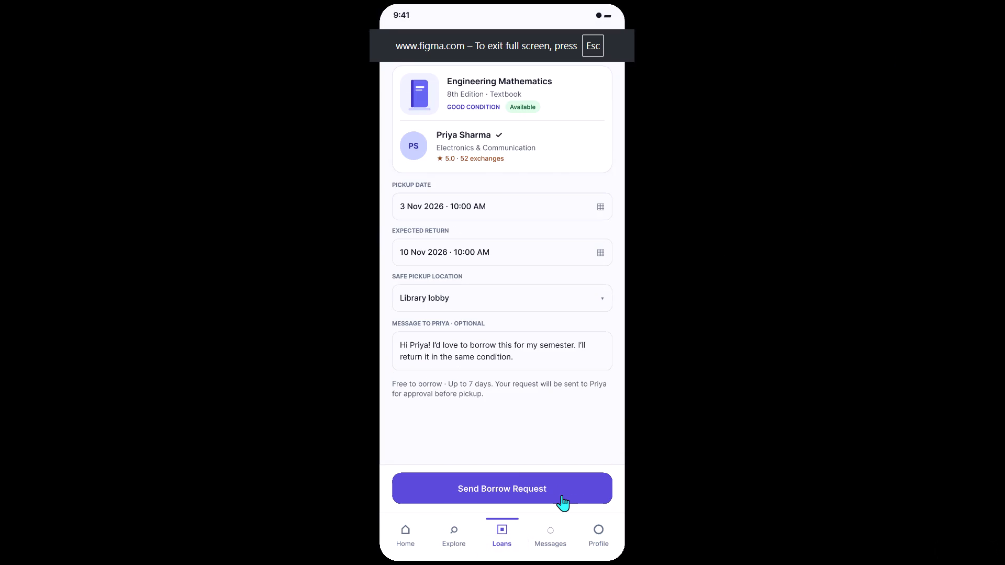
{"action": "left_click", "coordinate": [562, 495]}
{"action": "left_click", "coordinate": [562, 495]}
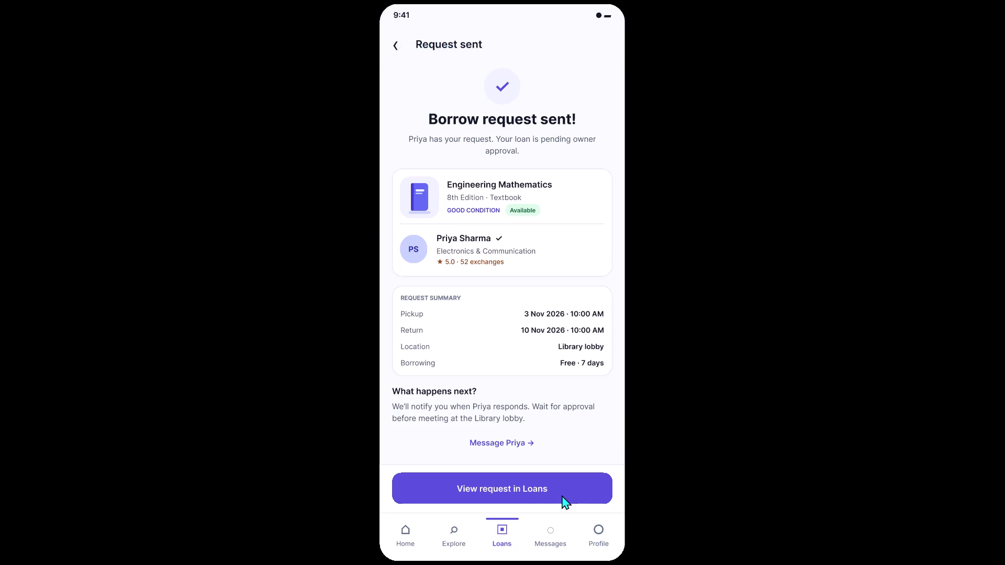
{"action": "left_click", "coordinate": [509, 492]}
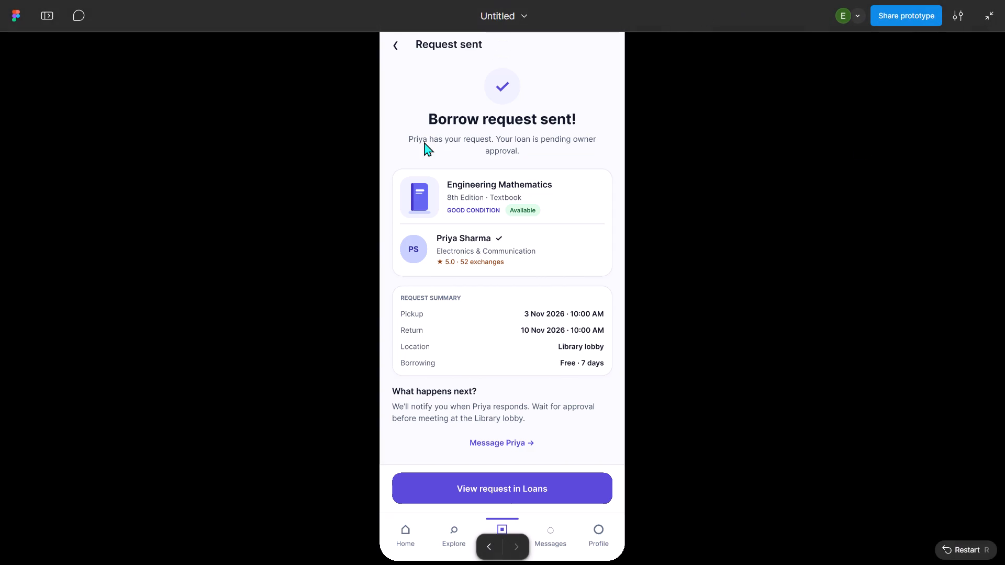
{"action": "left_click", "coordinate": [989, 6]}
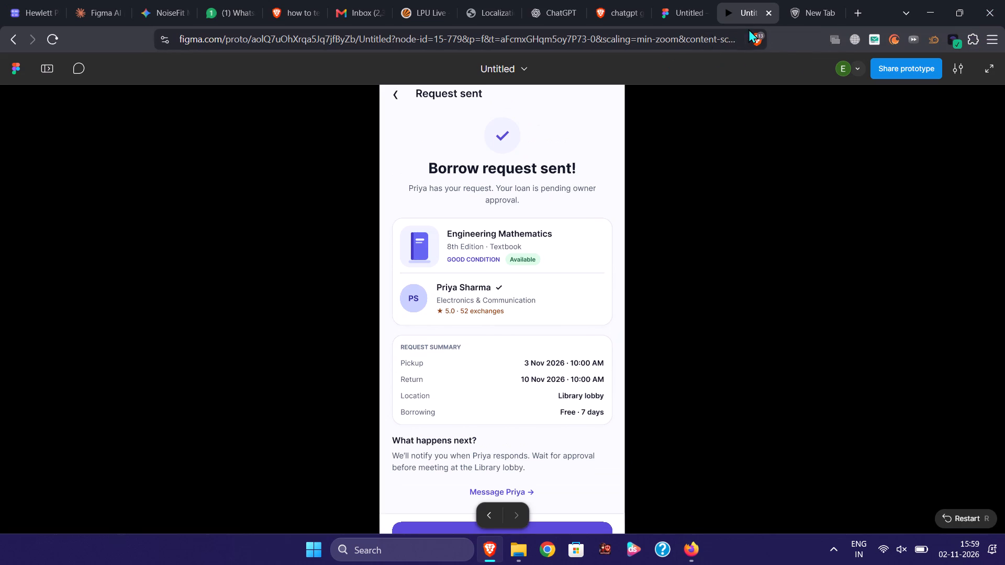
{"action": "left_click", "coordinate": [770, 10]}
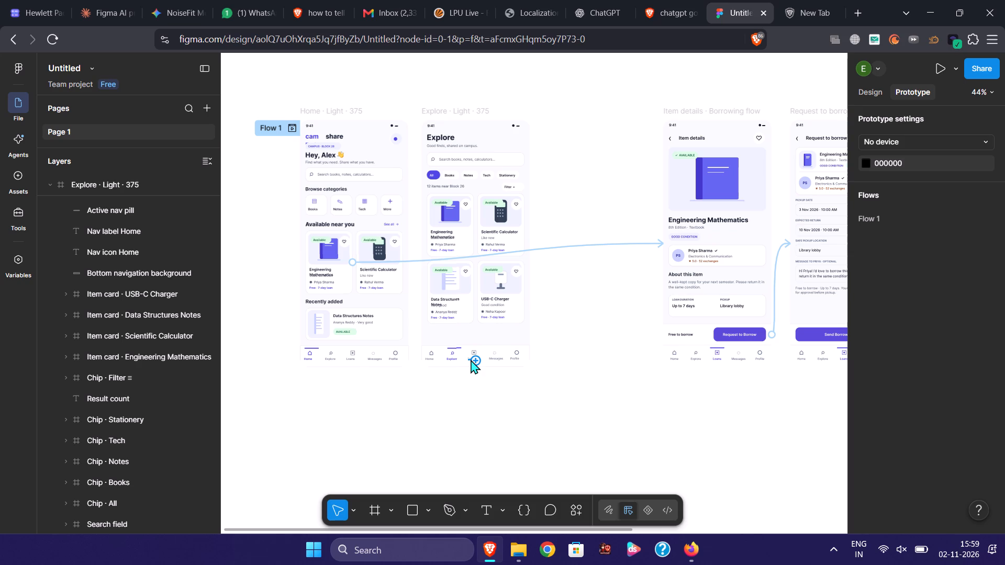
Move the Home and Explore screens together horizontally to sit beside Item details · Borrowing flow, evenly spaced and aligned with its row.
{"action": "left_click_drag", "start_coordinate": [251, 73], "coordinate": [408, 216]}
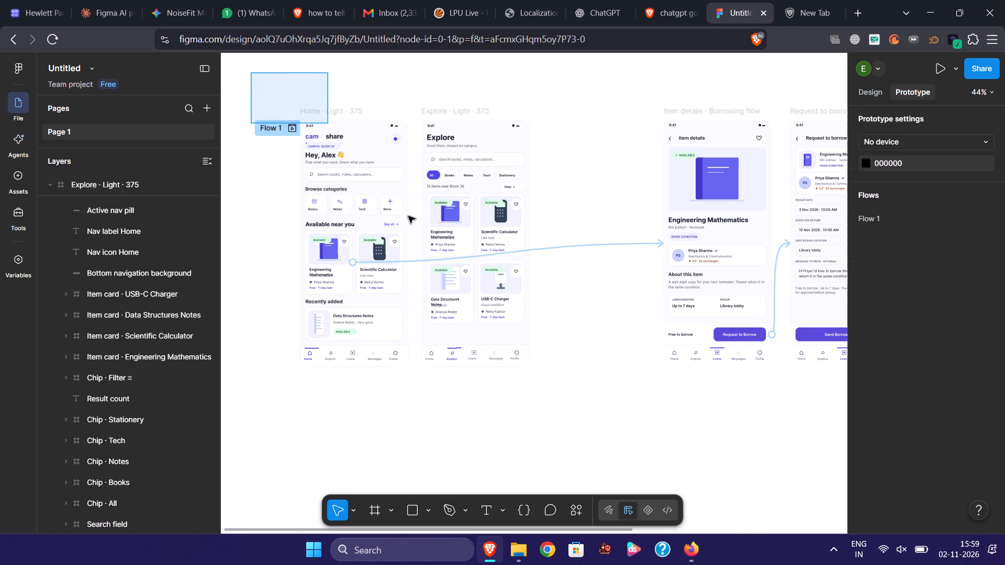
{"action": "left_click_drag", "start_coordinate": [408, 216], "coordinate": [546, 386]}
{"action": "left_click_drag", "start_coordinate": [491, 323], "coordinate": [594, 324]}
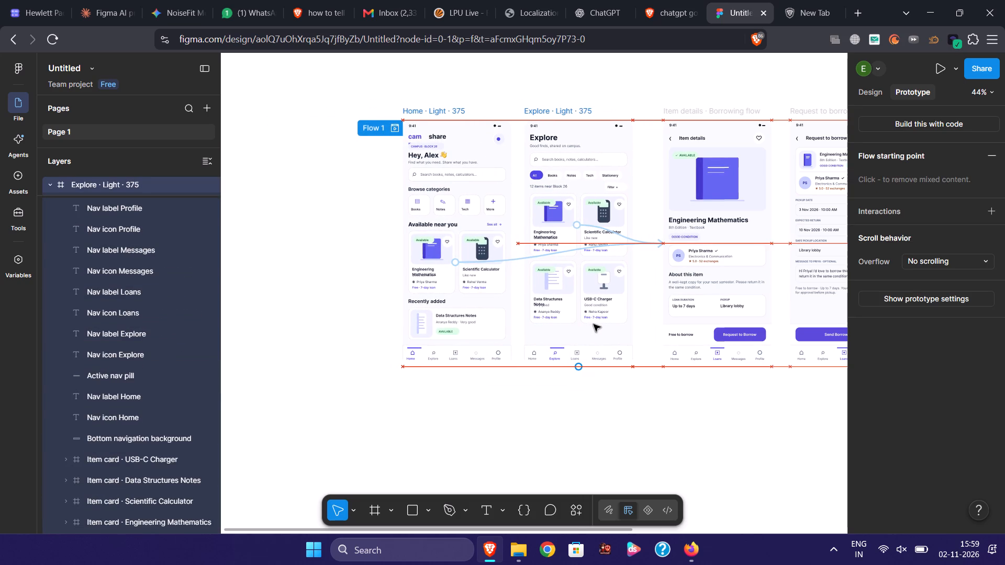
{"action": "left_click_drag", "start_coordinate": [594, 324], "coordinate": [595, 325]}
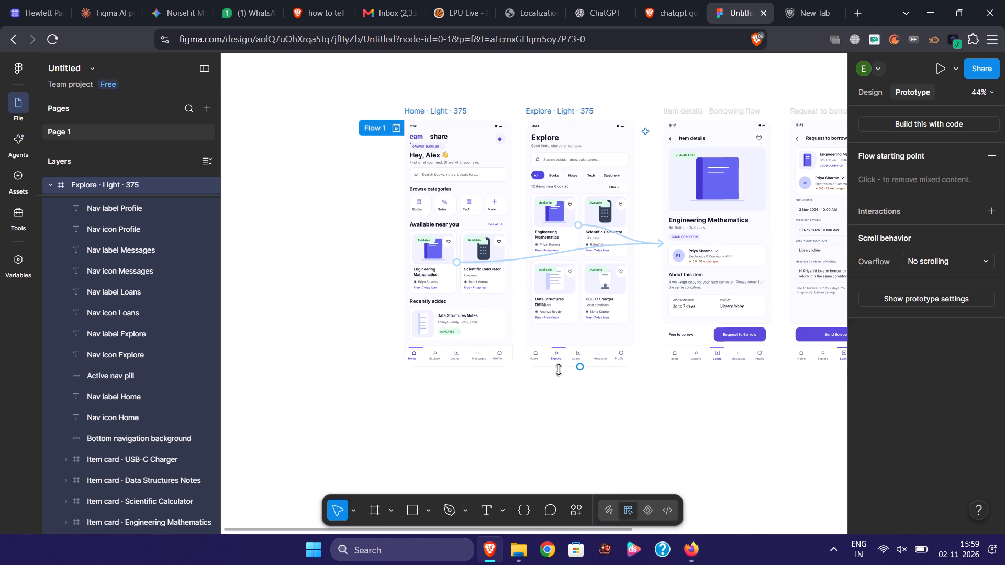
{"action": "left_click", "coordinate": [499, 400]}
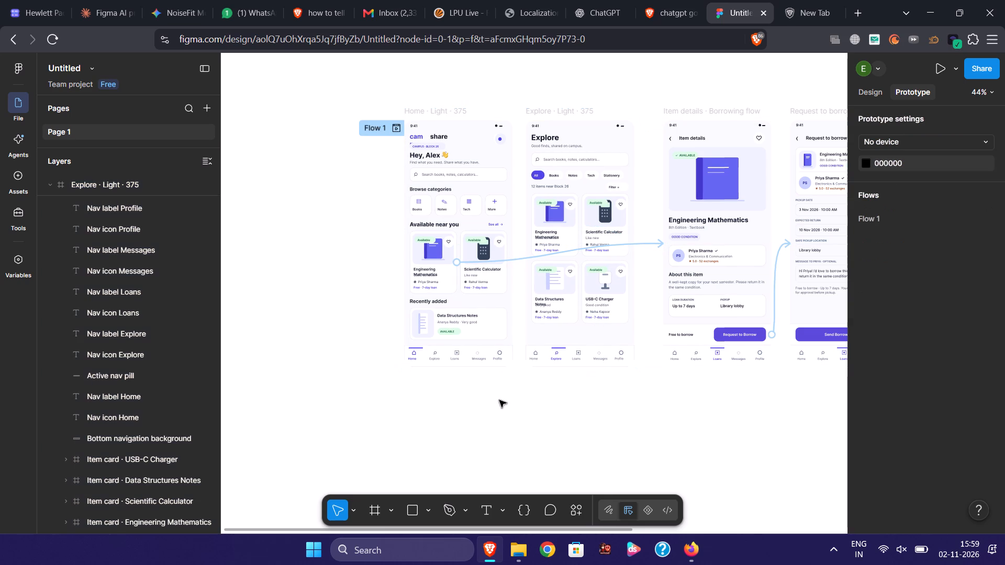
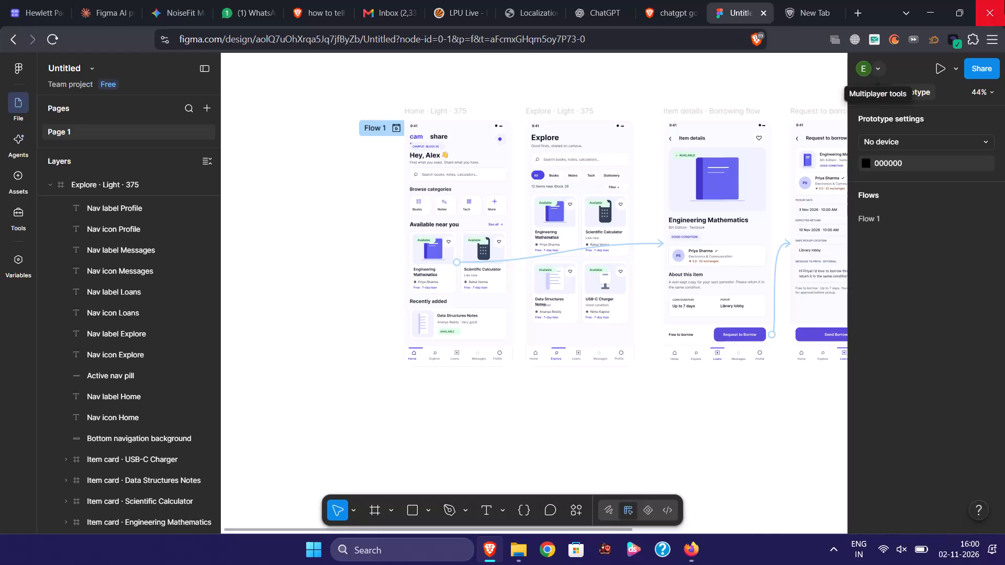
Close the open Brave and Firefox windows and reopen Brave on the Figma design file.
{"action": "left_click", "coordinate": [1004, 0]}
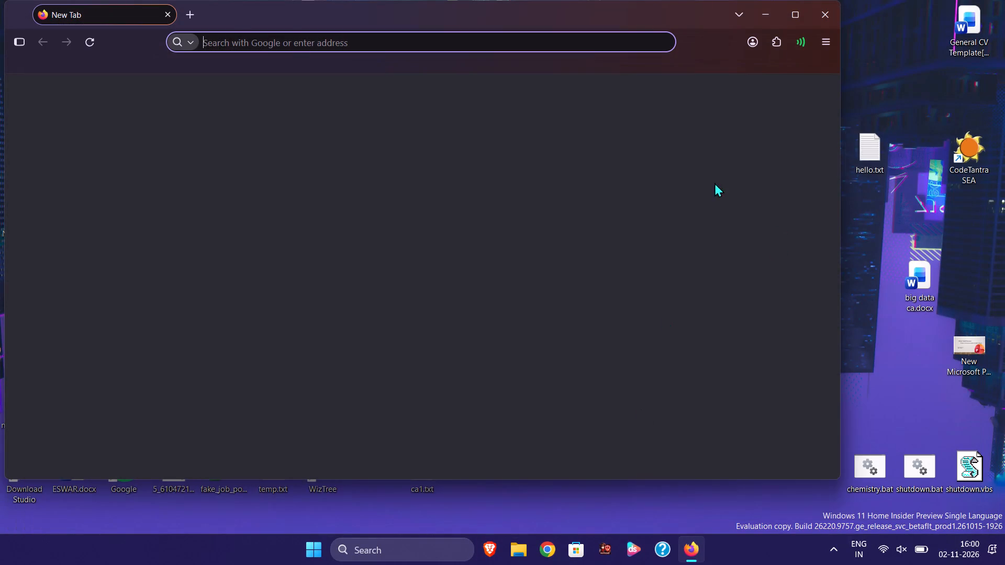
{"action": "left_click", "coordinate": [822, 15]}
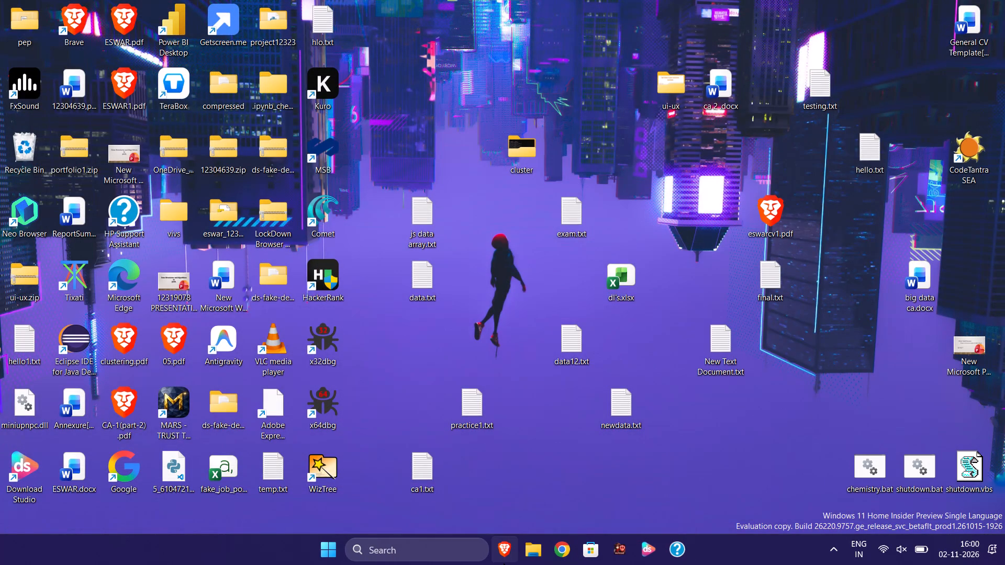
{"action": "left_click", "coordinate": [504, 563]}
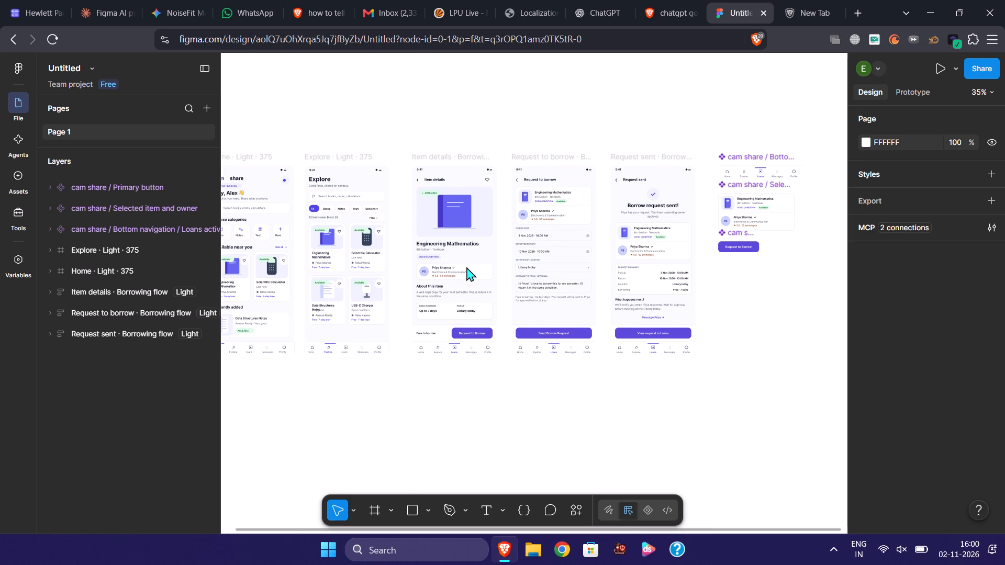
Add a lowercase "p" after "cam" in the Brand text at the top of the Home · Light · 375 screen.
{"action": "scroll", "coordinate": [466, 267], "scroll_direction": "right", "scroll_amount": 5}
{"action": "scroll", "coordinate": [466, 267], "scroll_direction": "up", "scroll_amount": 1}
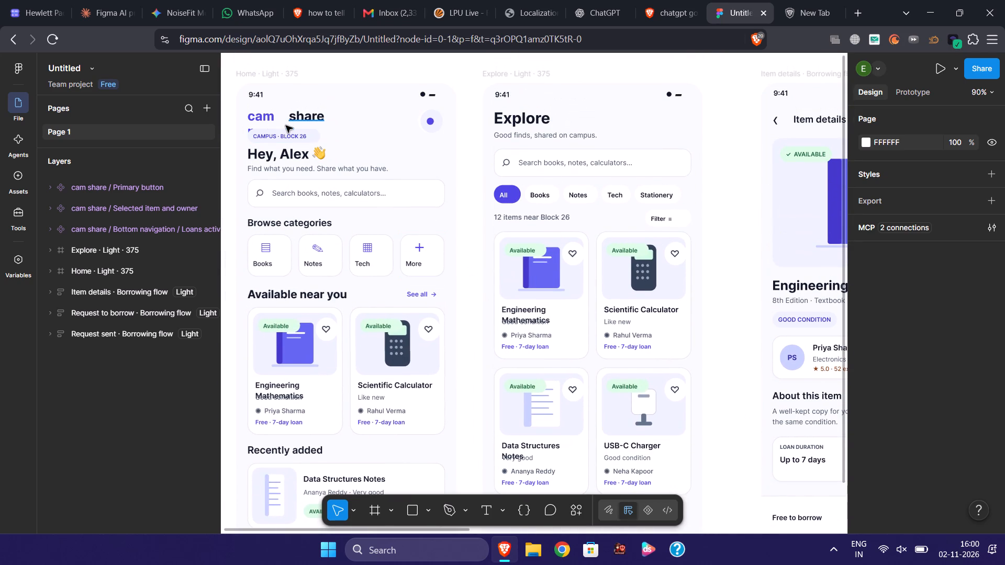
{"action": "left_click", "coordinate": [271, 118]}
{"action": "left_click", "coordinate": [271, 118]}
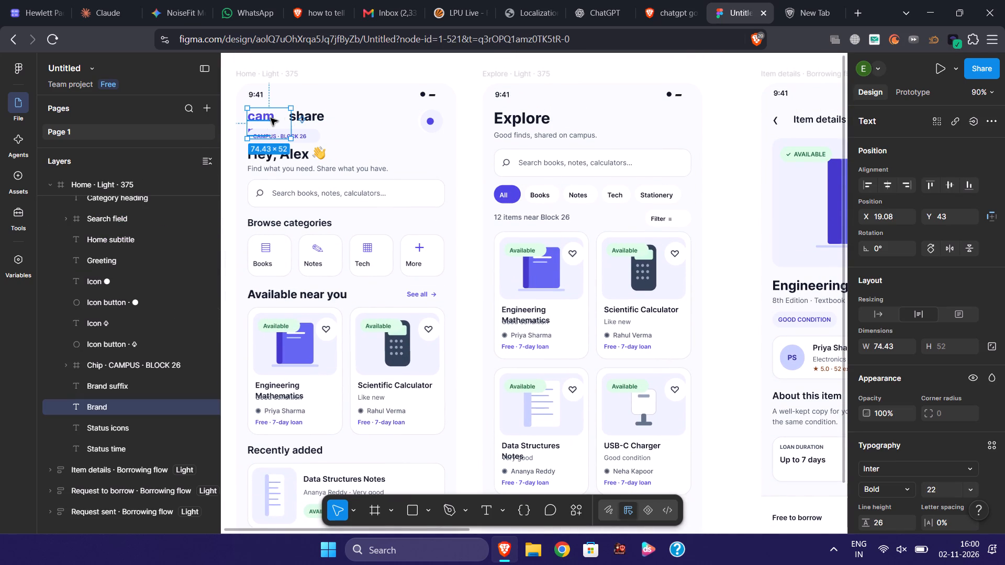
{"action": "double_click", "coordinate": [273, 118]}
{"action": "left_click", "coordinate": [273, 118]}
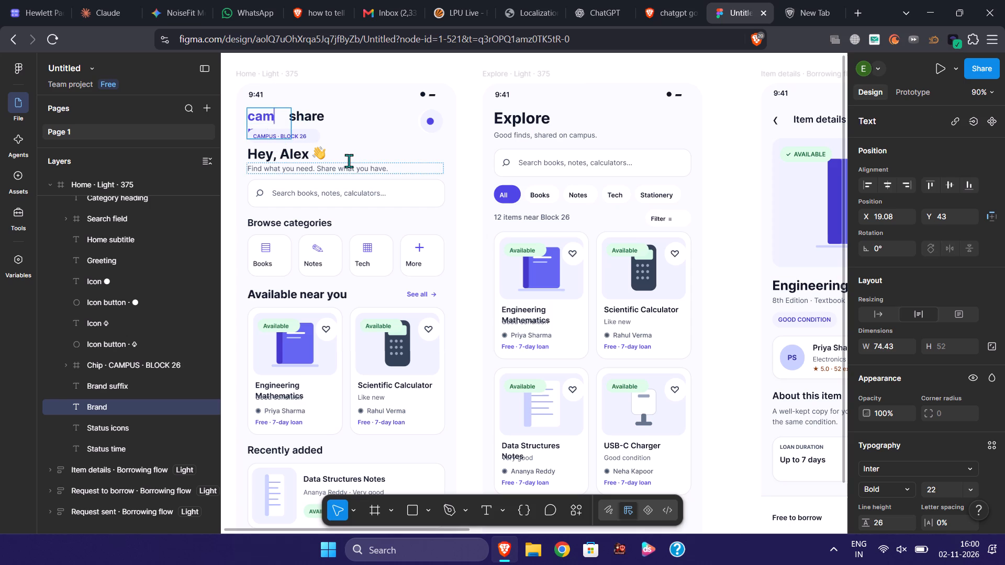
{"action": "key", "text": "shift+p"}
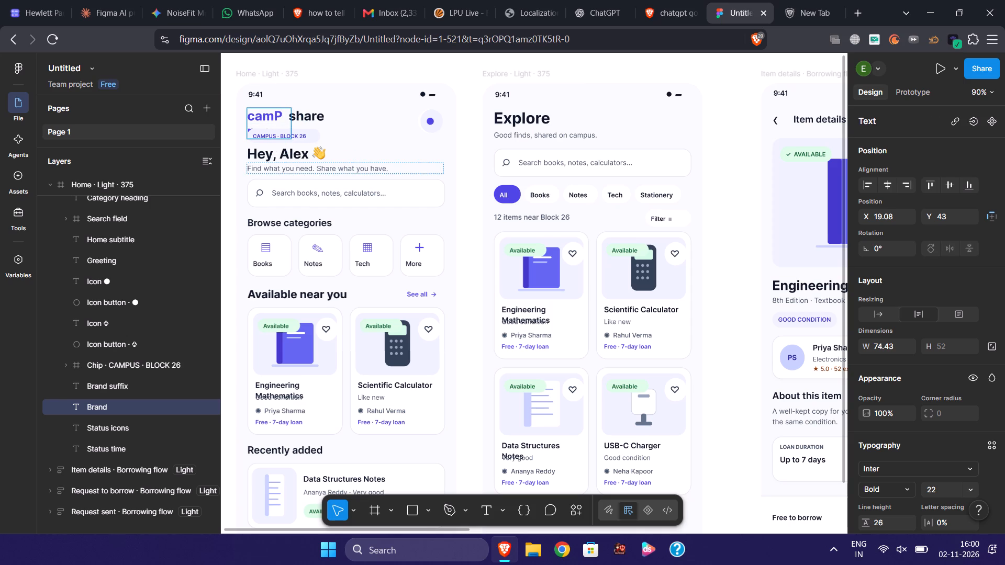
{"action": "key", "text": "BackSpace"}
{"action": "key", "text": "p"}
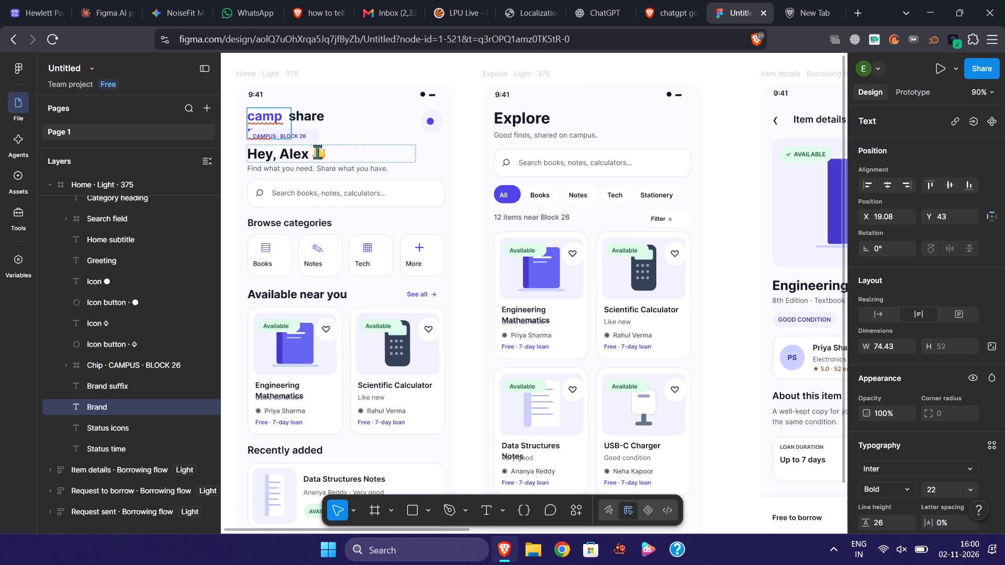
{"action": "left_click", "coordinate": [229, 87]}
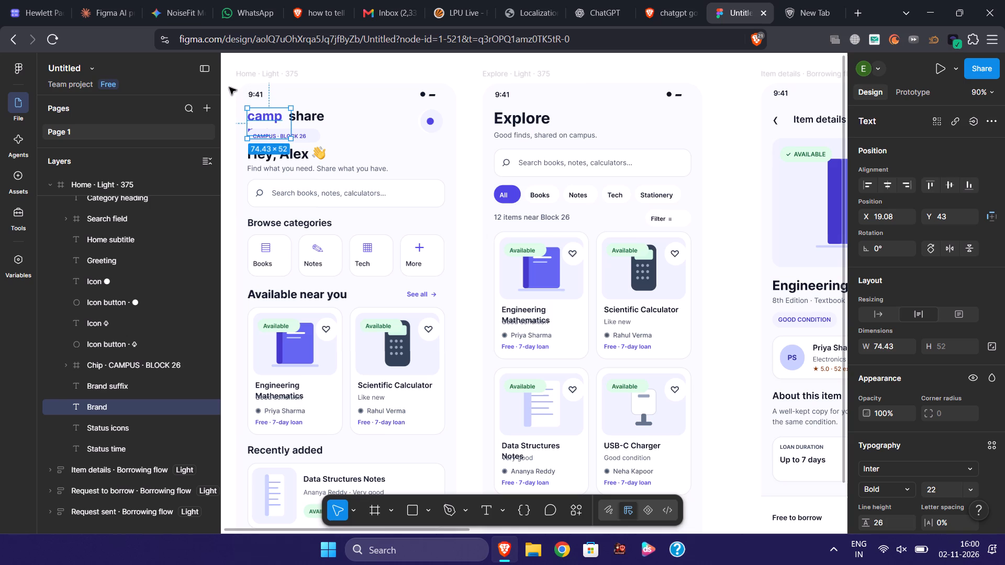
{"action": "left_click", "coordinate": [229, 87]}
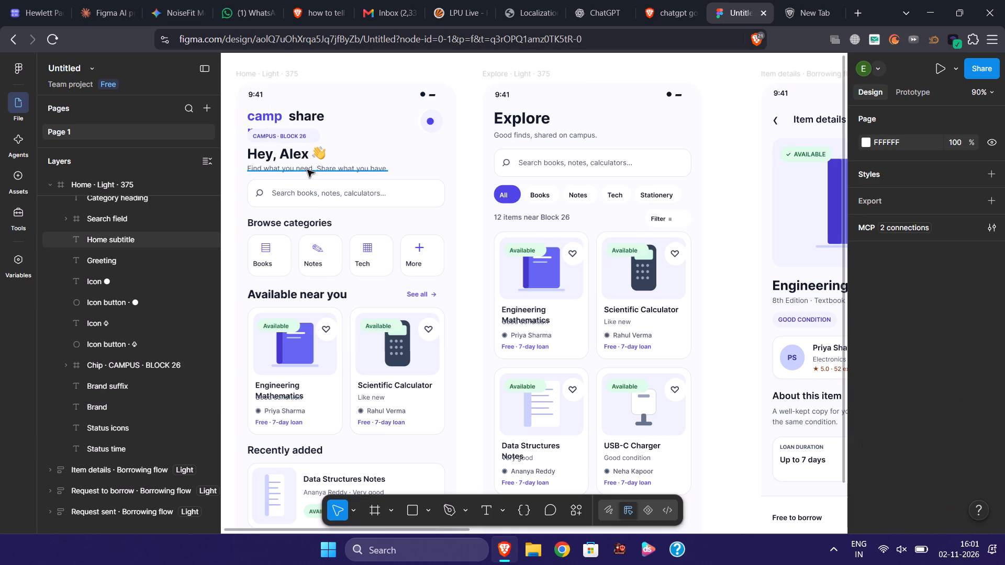
Move the CAMPUS · BLOCK 26 chip on the Home screen to X 65, Y 76, clear of the Brand text's second line.
{"action": "left_click_drag", "start_coordinate": [272, 138], "coordinate": [298, 137]}
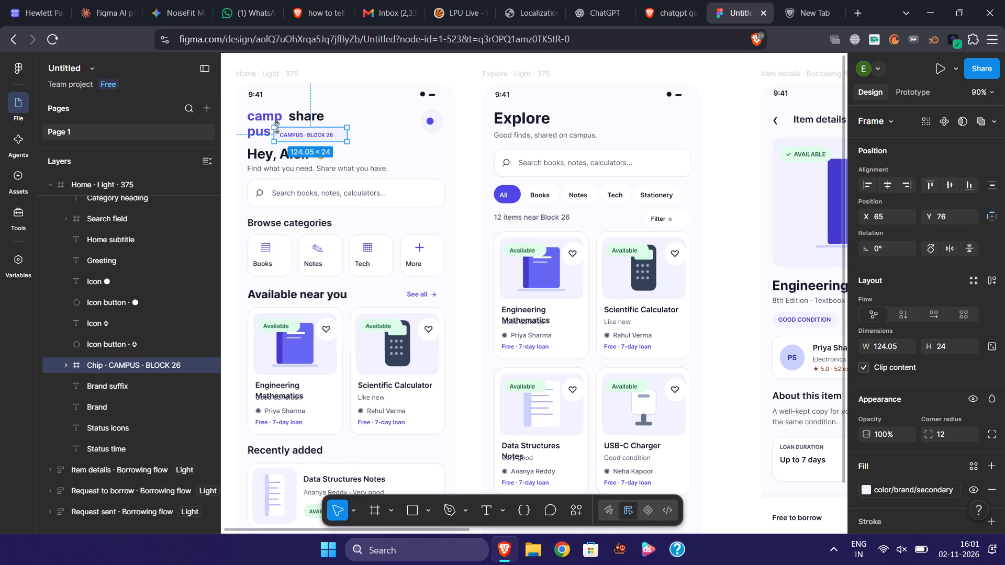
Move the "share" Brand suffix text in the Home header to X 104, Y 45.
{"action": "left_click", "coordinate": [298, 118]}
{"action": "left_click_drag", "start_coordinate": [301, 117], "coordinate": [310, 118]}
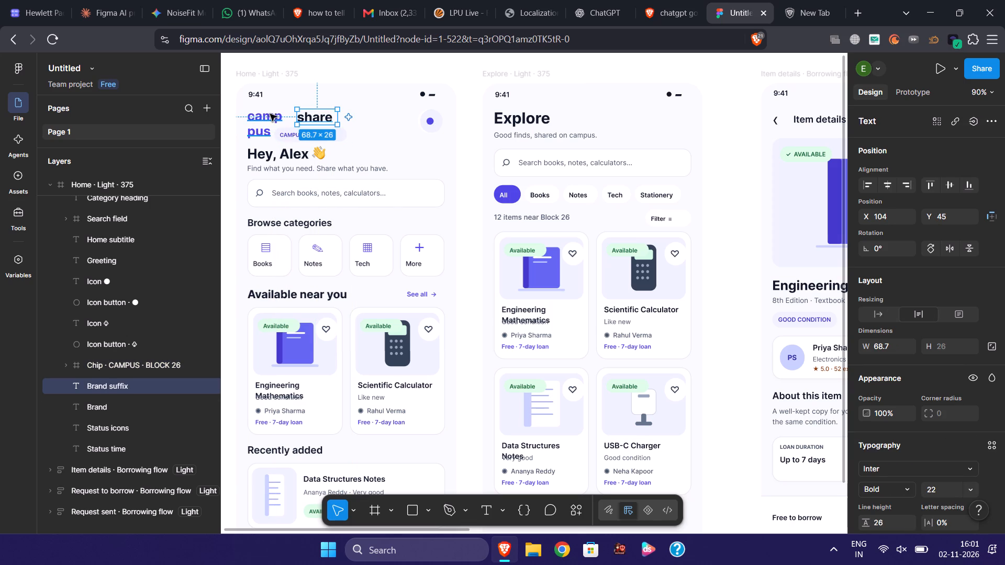
Widen the Home screen's Brand text box to 113 × 49 so the word fits on one line.
{"action": "left_click", "coordinate": [269, 121]}
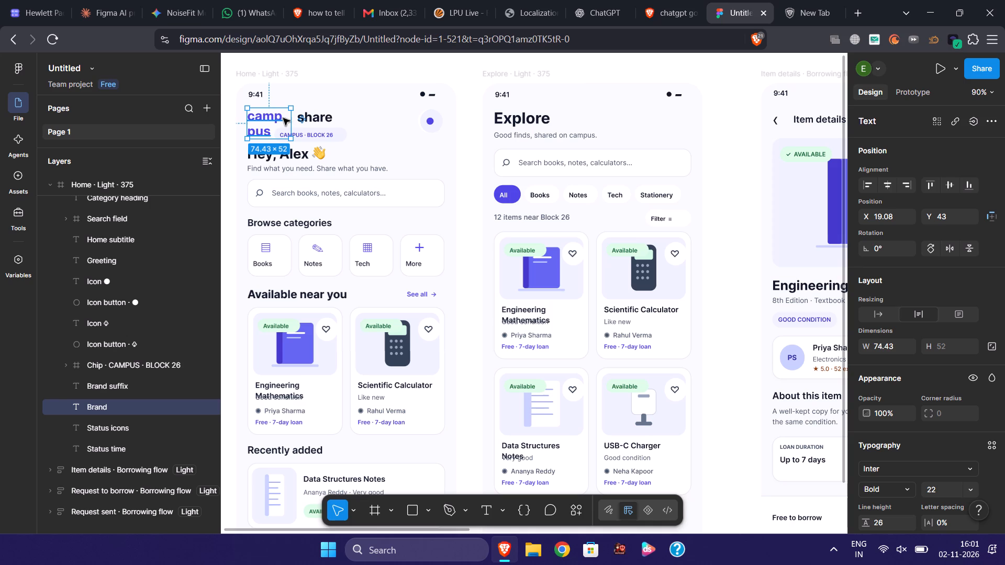
{"action": "left_click_drag", "start_coordinate": [292, 140], "coordinate": [293, 139]}
{"action": "left_click_drag", "start_coordinate": [293, 139], "coordinate": [312, 137]}
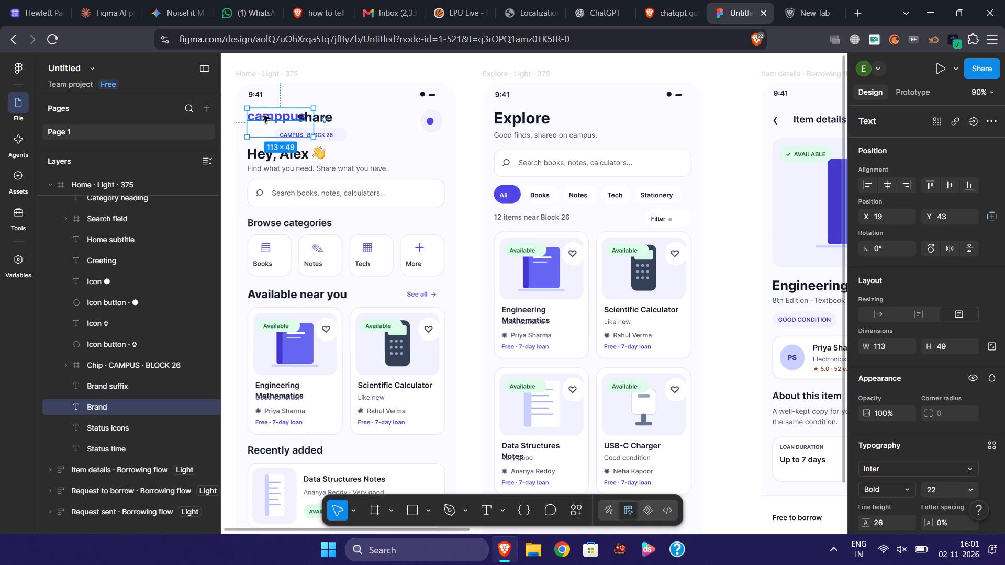
Remove the duplicate "p" from the Home screen's Brand text so it reads "campus".
{"action": "triple_click", "coordinate": [280, 118]}
{"action": "left_click", "coordinate": [280, 118]}
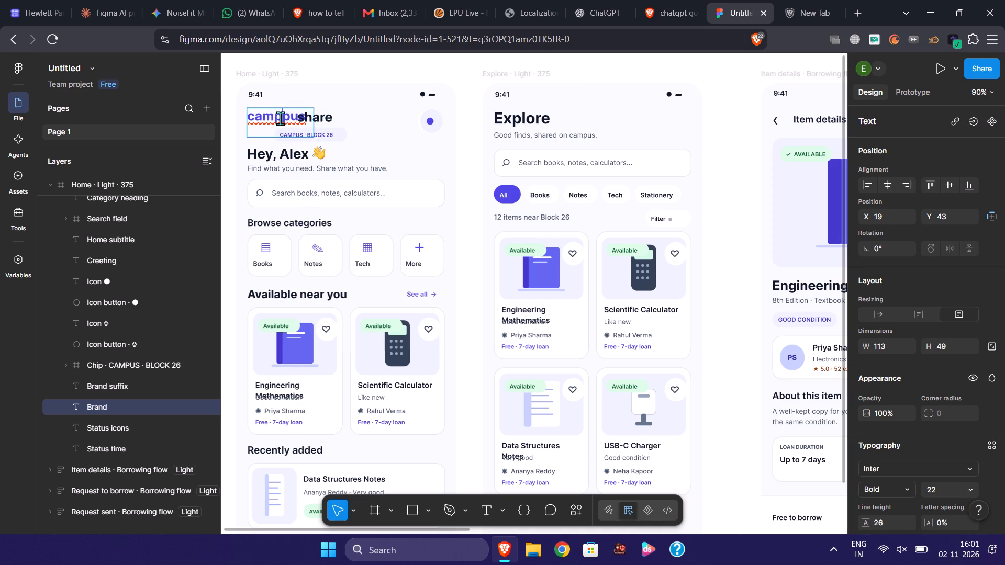
{"action": "key", "text": "BackSpace"}
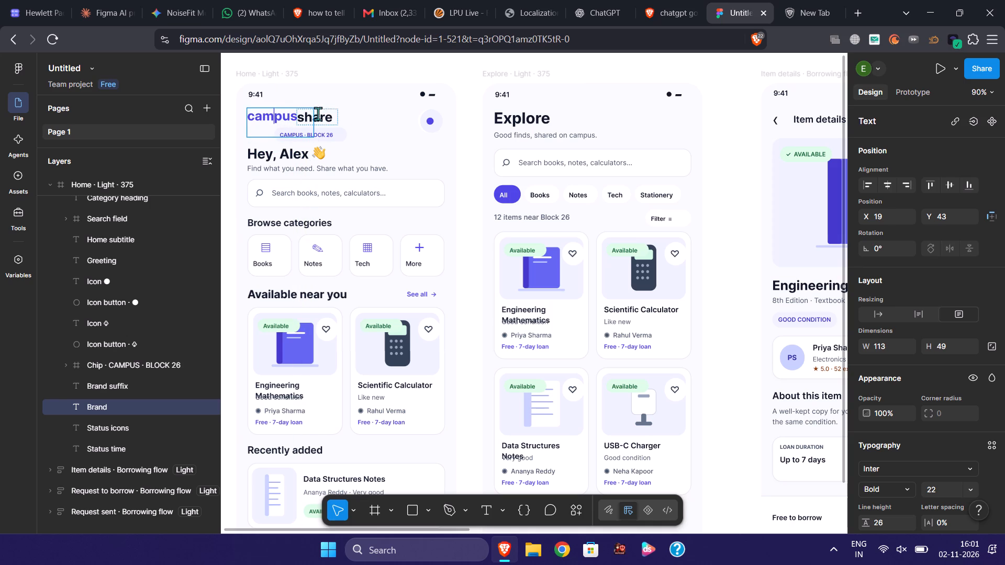
{"action": "left_click", "coordinate": [352, 93]}
Reposition the "share" Brand suffix text to X 112, Y 42, spaced after "campus" and level with it.
{"action": "left_click", "coordinate": [326, 121]}
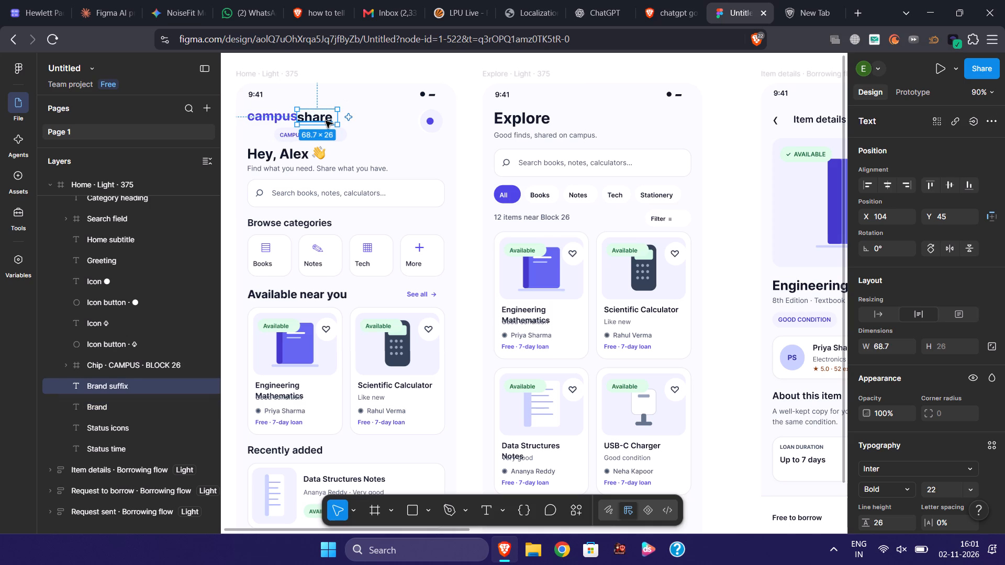
{"action": "left_click_drag", "start_coordinate": [329, 120], "coordinate": [336, 118]}
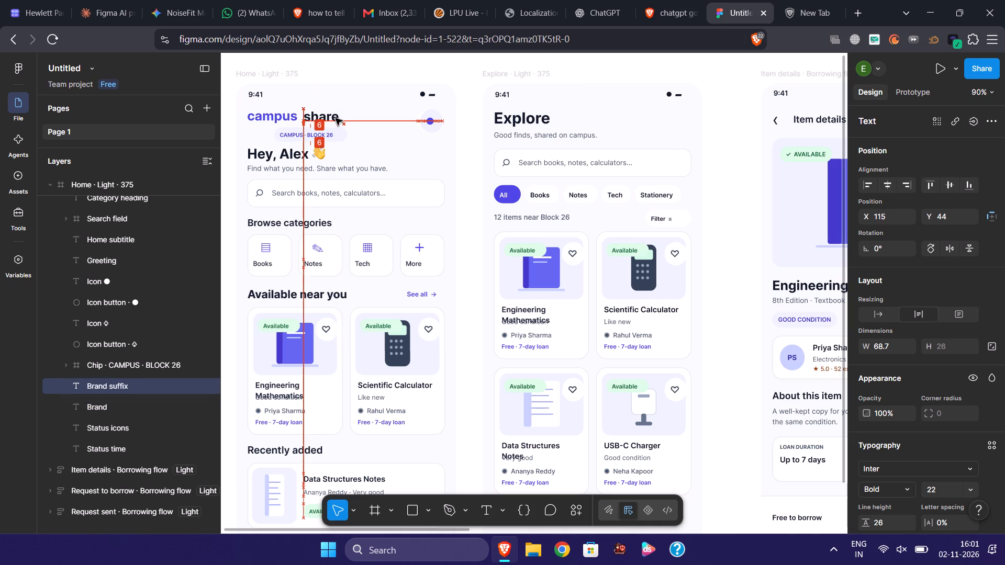
{"action": "left_click_drag", "start_coordinate": [336, 118], "coordinate": [334, 119]}
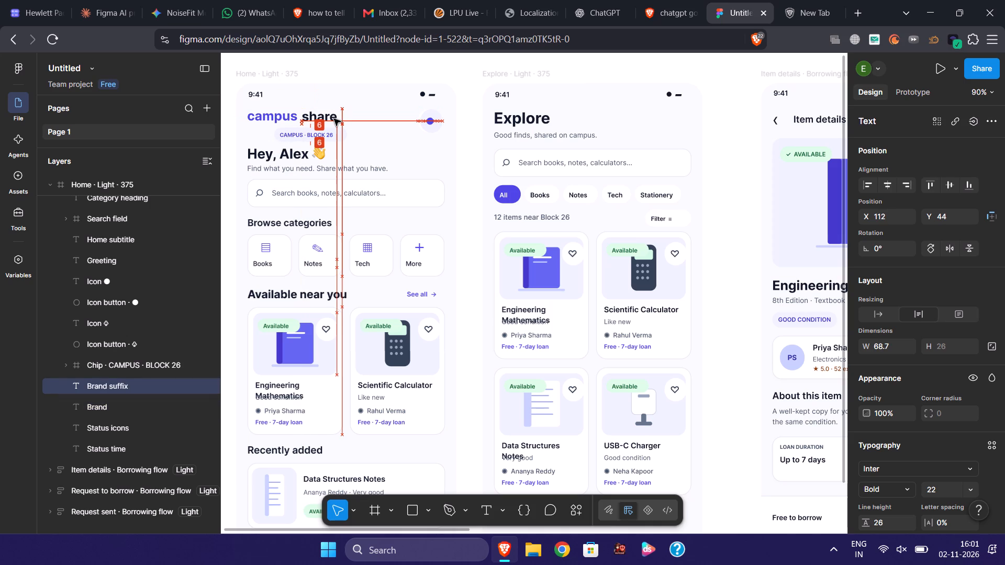
{"action": "left_click_drag", "start_coordinate": [334, 119], "coordinate": [334, 120]}
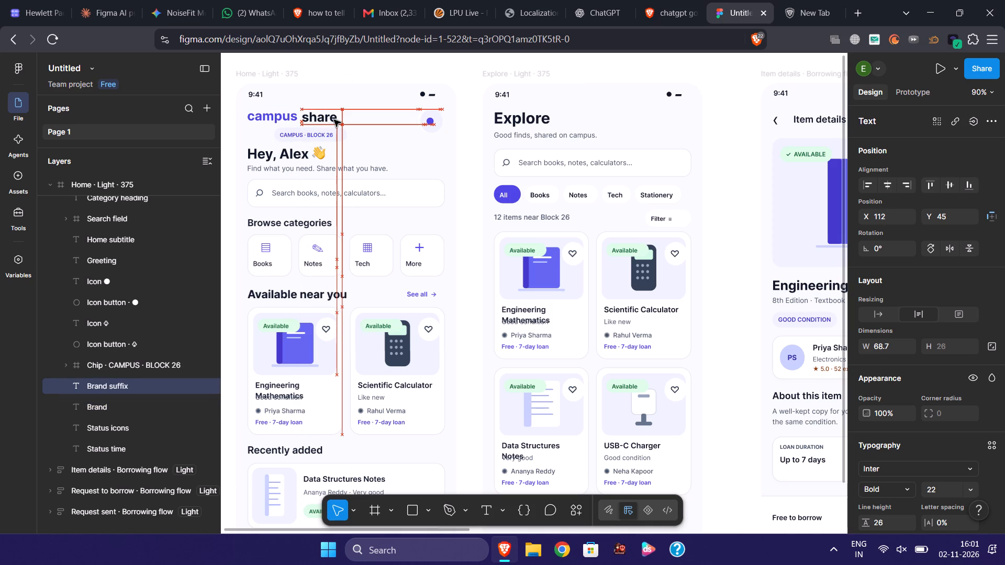
{"action": "left_click_drag", "start_coordinate": [334, 120], "coordinate": [330, 120]}
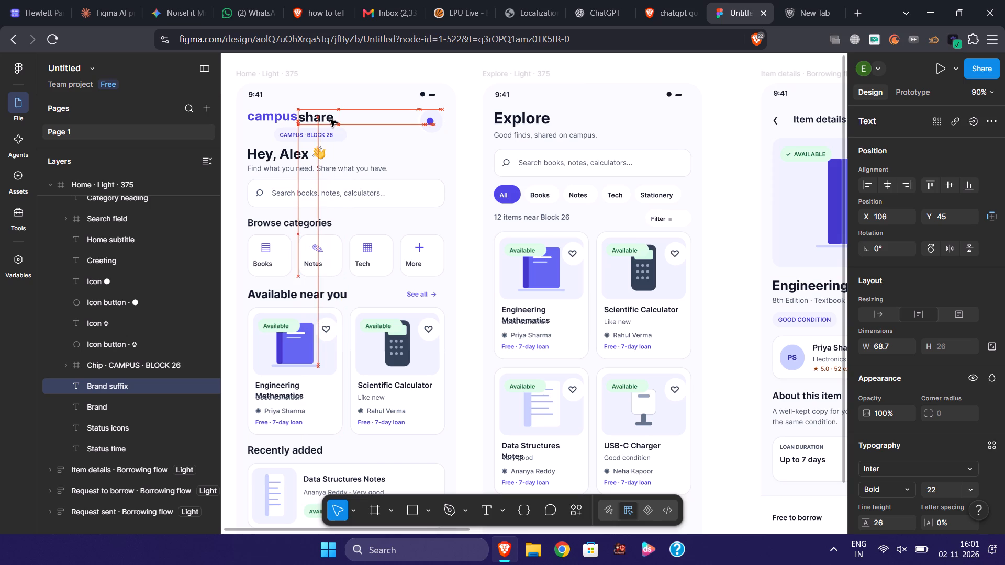
{"action": "left_click_drag", "start_coordinate": [330, 120], "coordinate": [334, 118]}
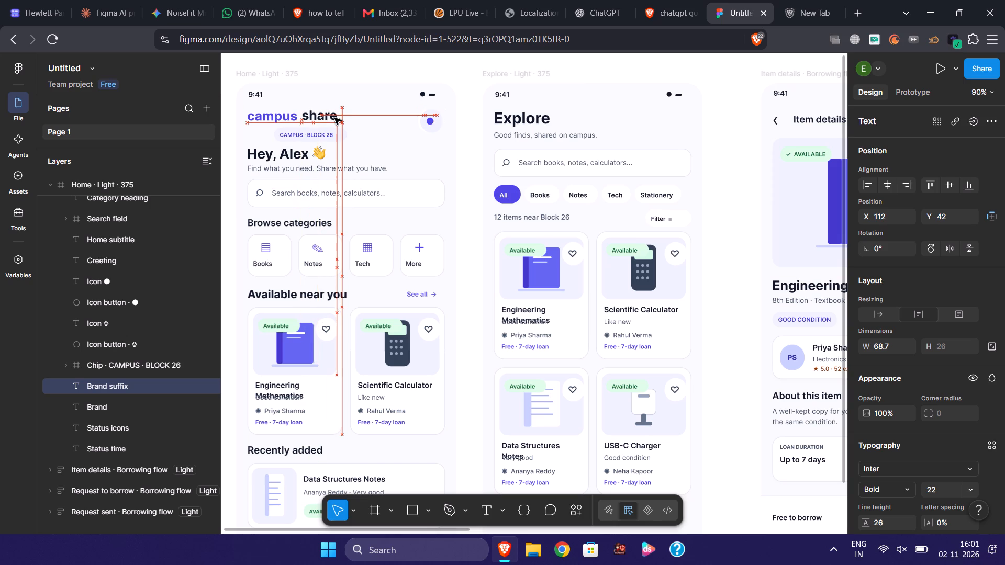
{"action": "left_click_drag", "start_coordinate": [334, 118], "coordinate": [334, 118]}
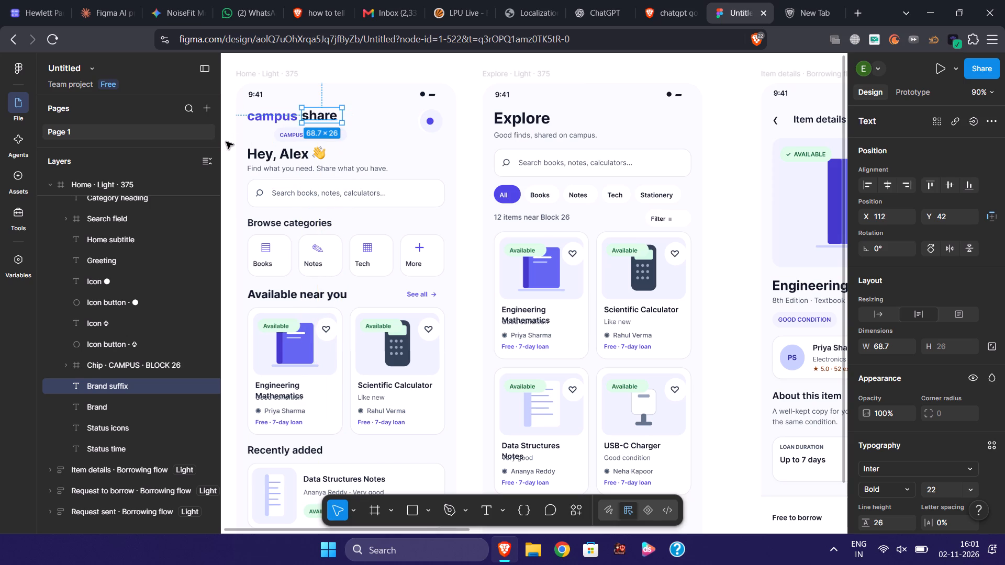
{"action": "left_click", "coordinate": [230, 144]}
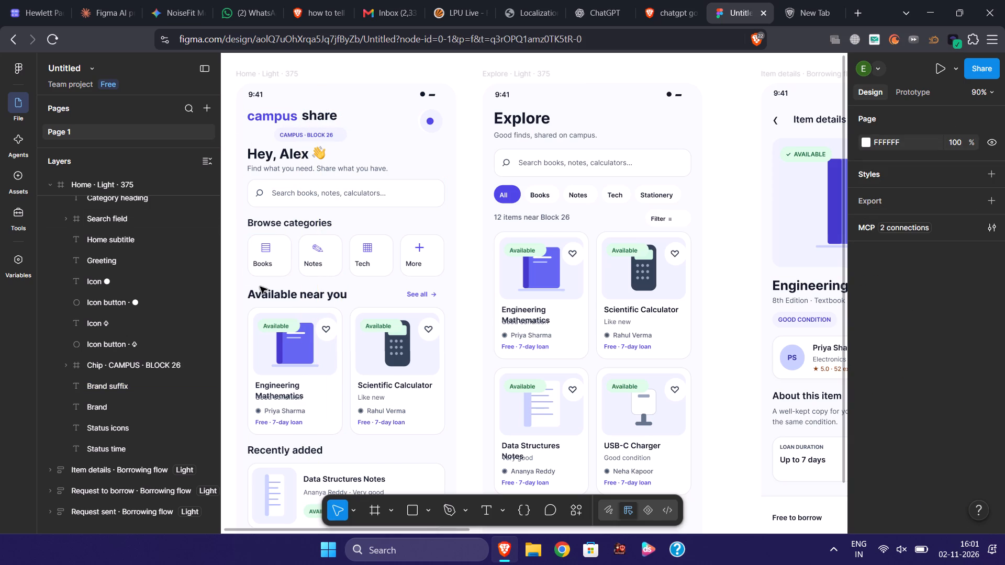
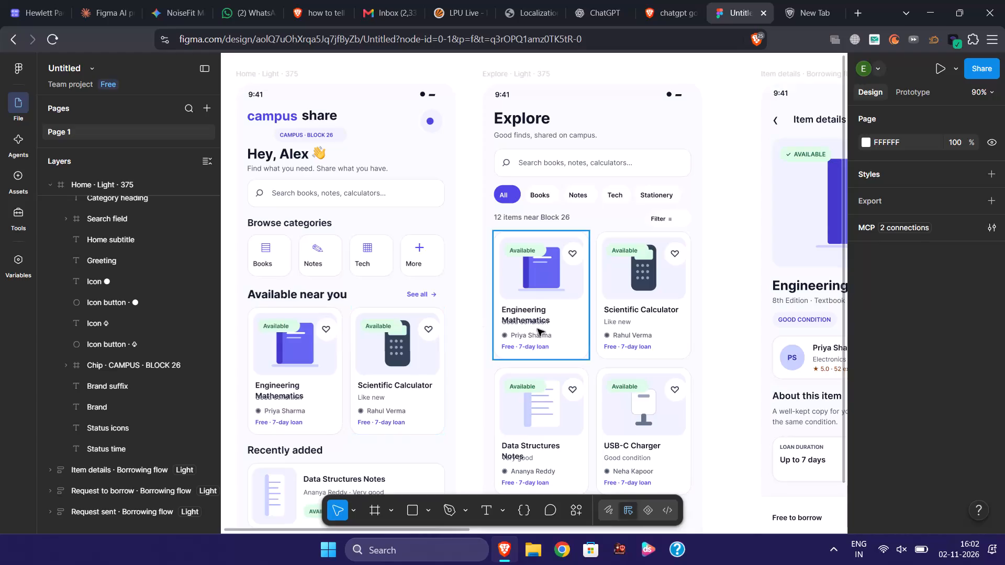
Move the Condition text in the Explore screen's Engineering Mathematics card to X 12.92, Y 154, below the two-line item name.
{"action": "triple_click", "coordinate": [536, 322]}
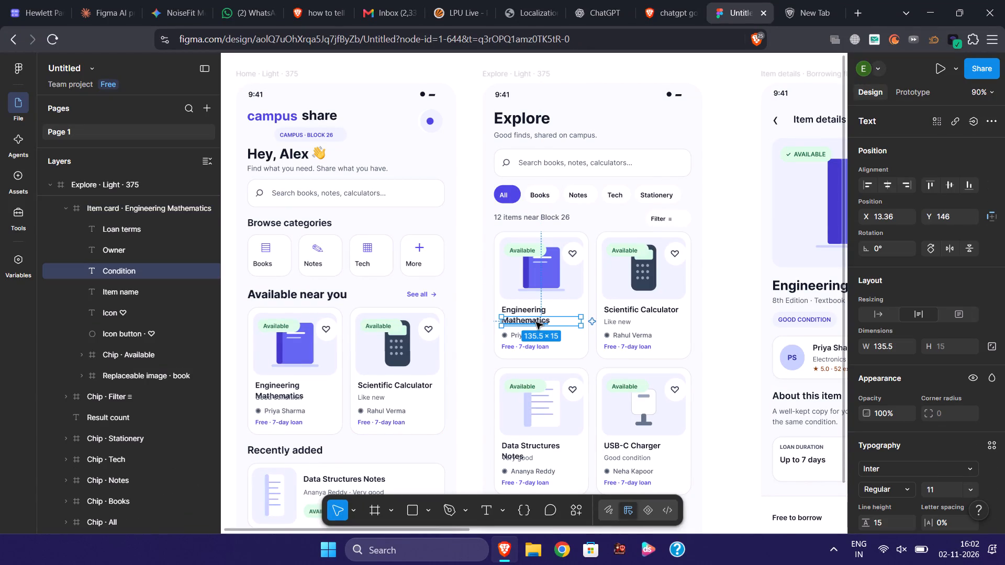
{"action": "left_click", "coordinate": [564, 323]}
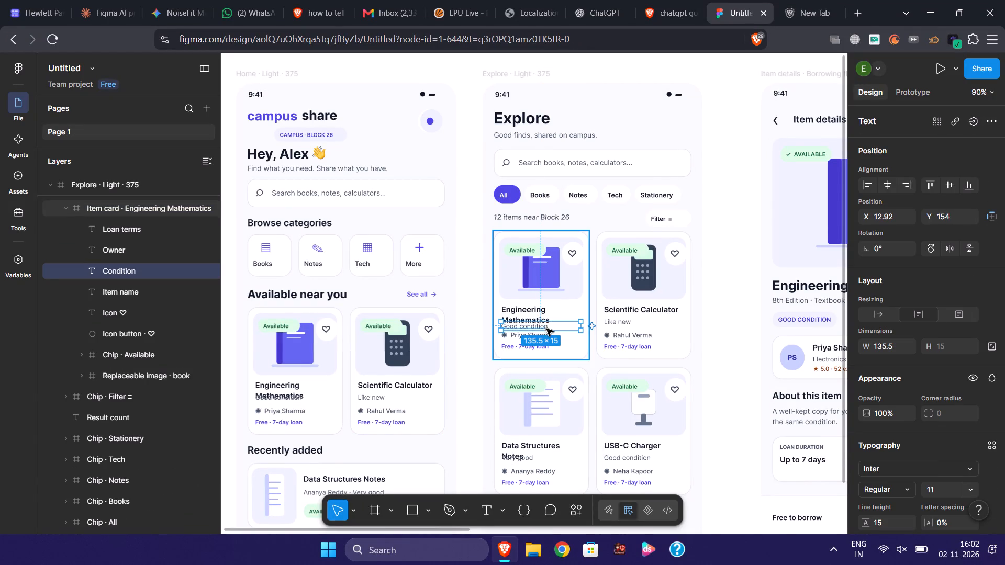
{"action": "left_click", "coordinate": [475, 385]}
Move the Condition text in the Explore screen's Data Structures Notes card to X 12.92, Y 154, below the item name.
{"action": "scroll", "coordinate": [475, 385], "scroll_direction": "down", "scroll_amount": 1}
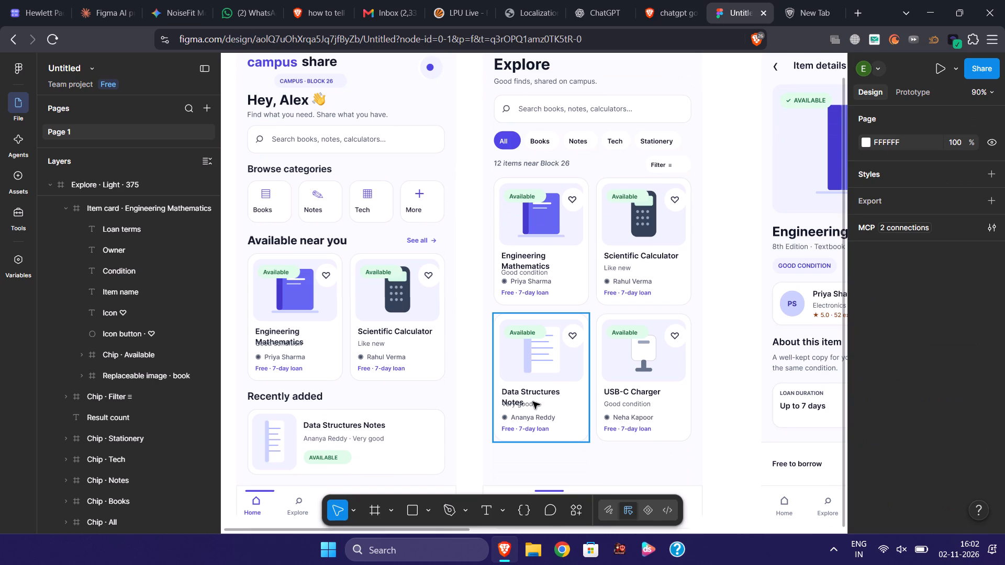
{"action": "left_click", "coordinate": [534, 406]}
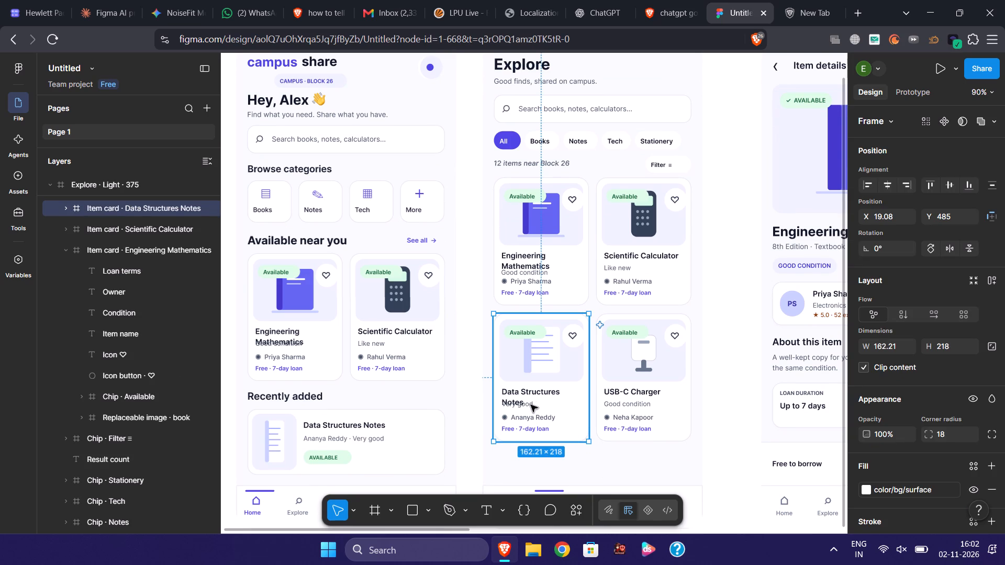
{"action": "triple_click", "coordinate": [531, 405]}
{"action": "left_click", "coordinate": [545, 404]}
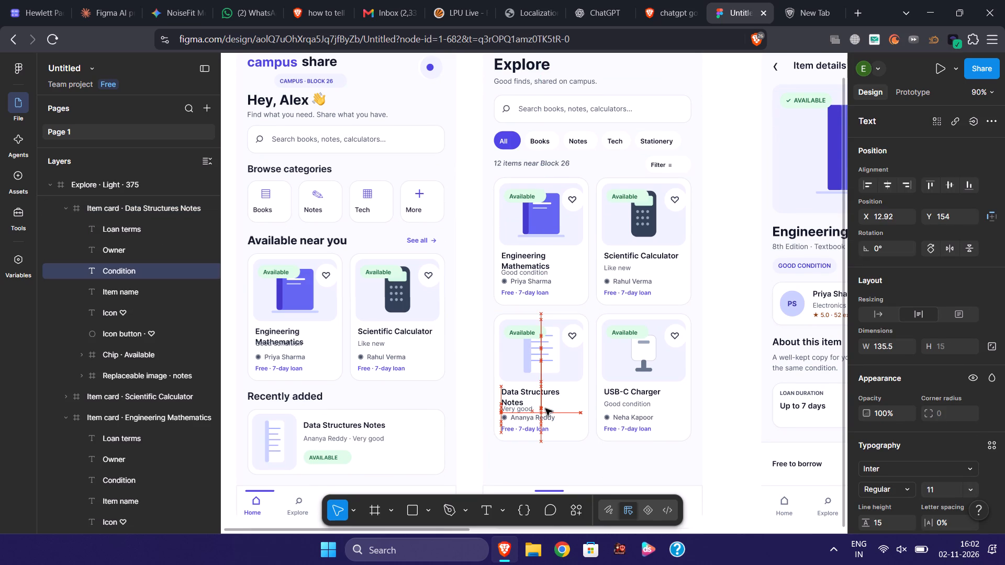
{"action": "left_click", "coordinate": [594, 458]}
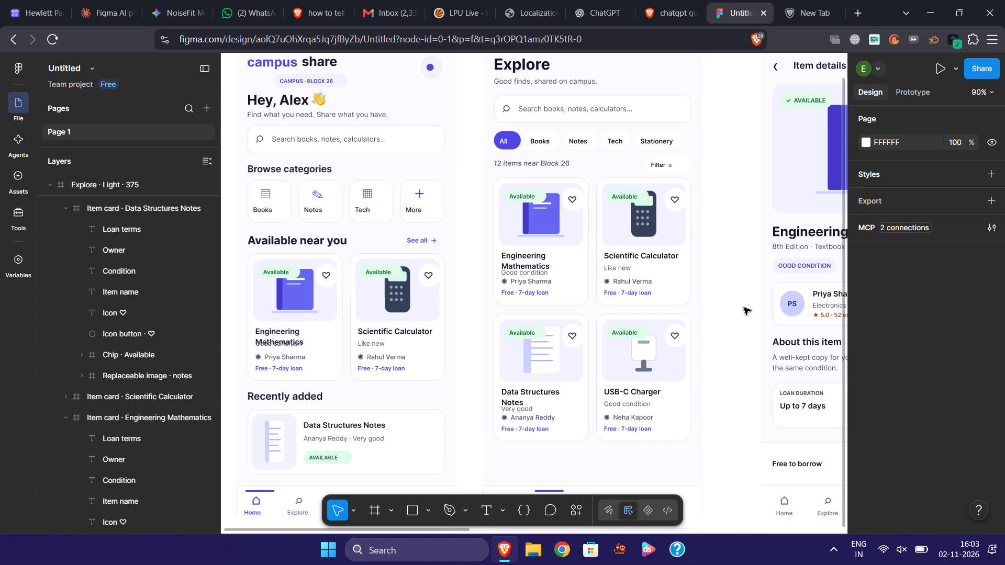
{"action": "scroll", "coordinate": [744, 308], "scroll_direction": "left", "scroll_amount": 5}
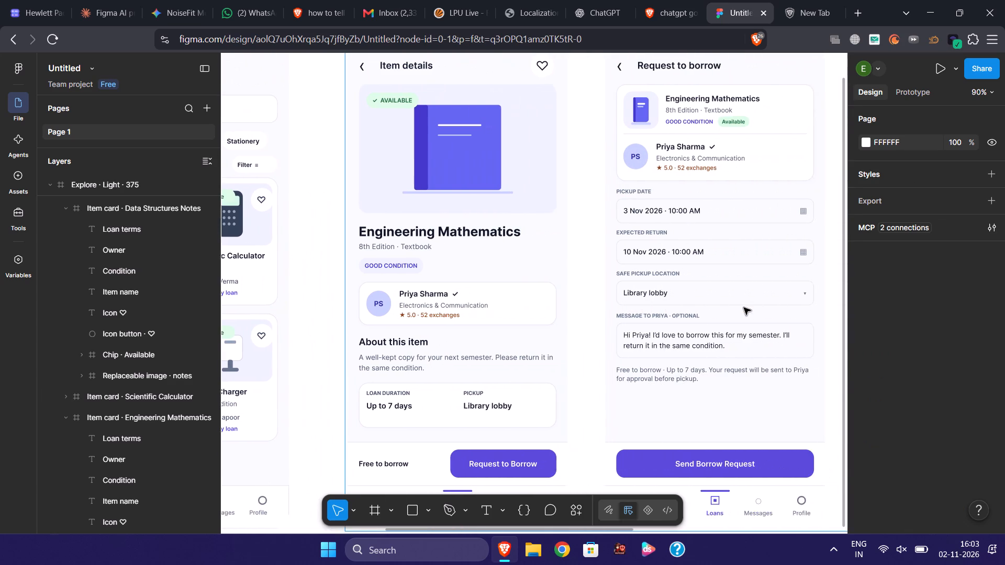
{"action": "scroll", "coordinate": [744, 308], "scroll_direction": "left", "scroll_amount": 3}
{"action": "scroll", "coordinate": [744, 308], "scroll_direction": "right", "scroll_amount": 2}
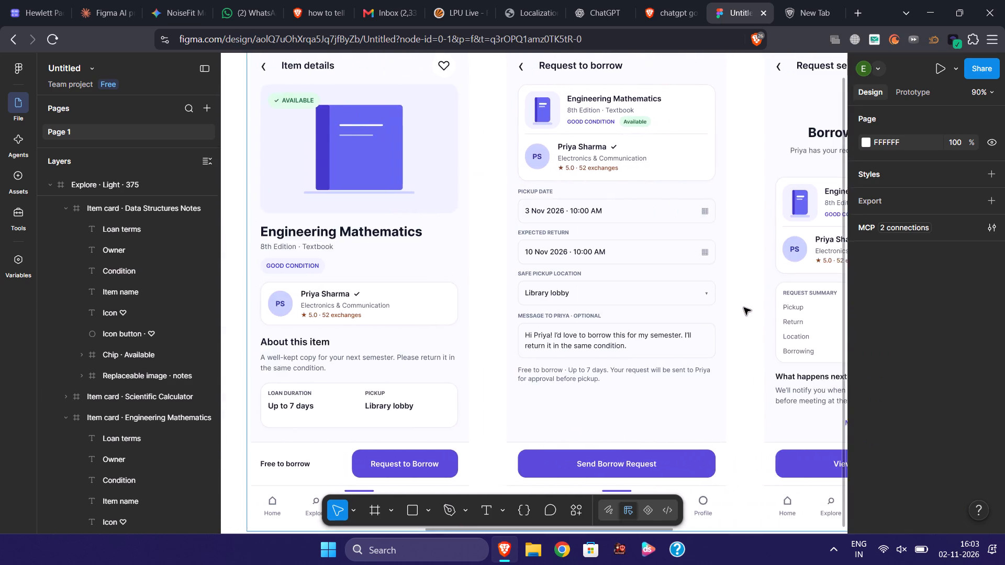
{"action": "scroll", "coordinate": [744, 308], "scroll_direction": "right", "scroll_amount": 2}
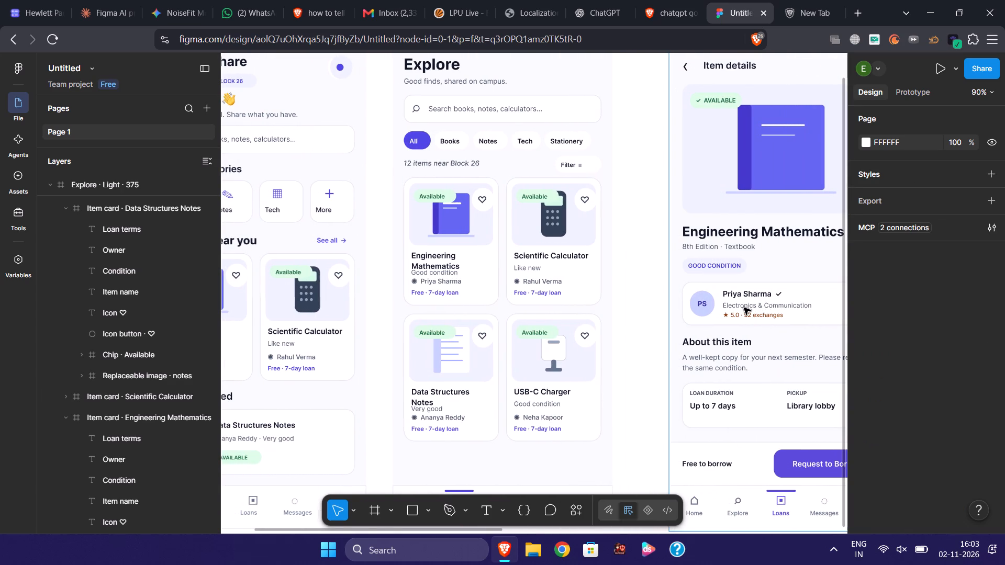
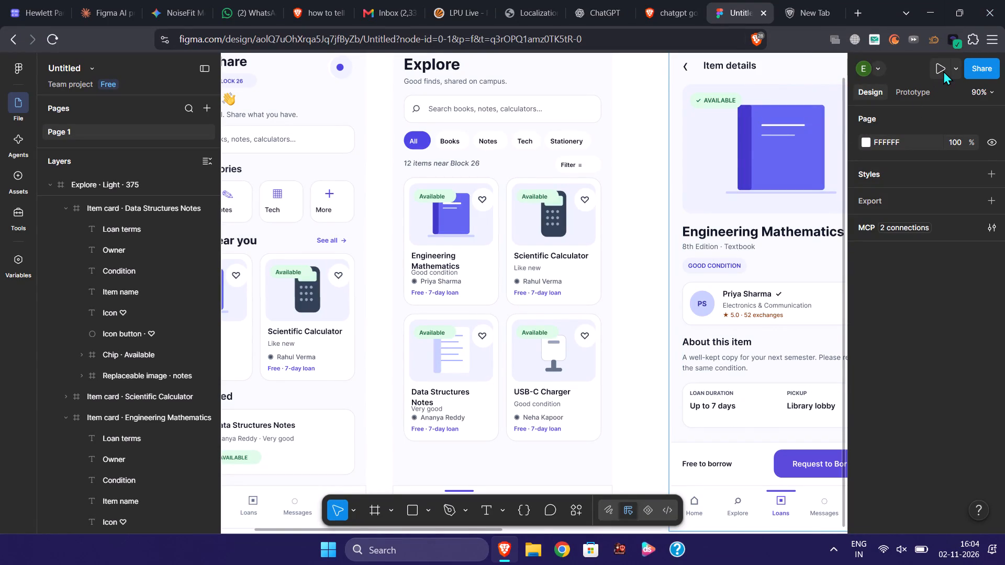
Move the item name in the Explore screen's Engineering Mathematics card up to Y 119, clear of the condition text.
{"action": "left_click", "coordinate": [645, 184]}
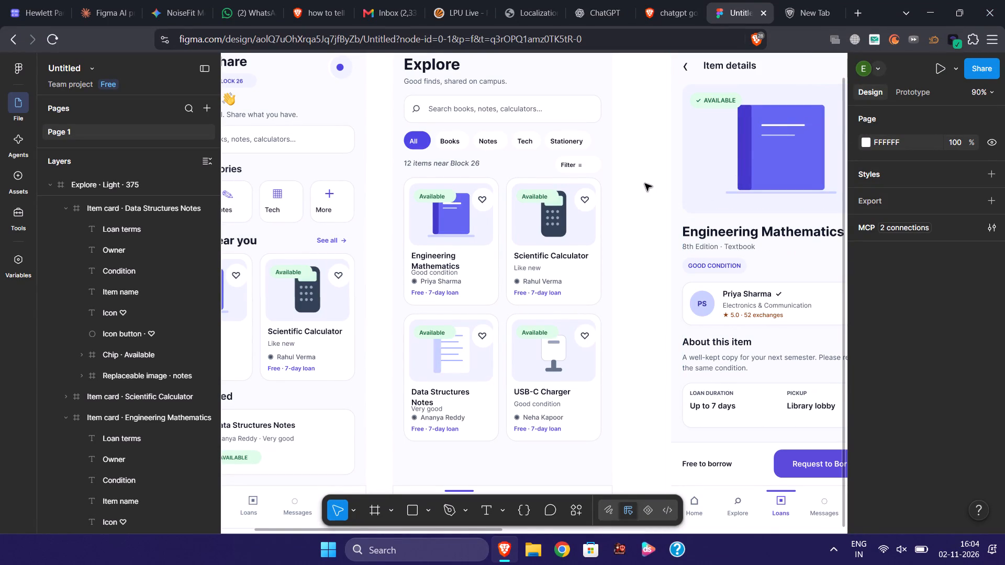
{"action": "scroll", "coordinate": [645, 184], "scroll_direction": "right", "scroll_amount": 2}
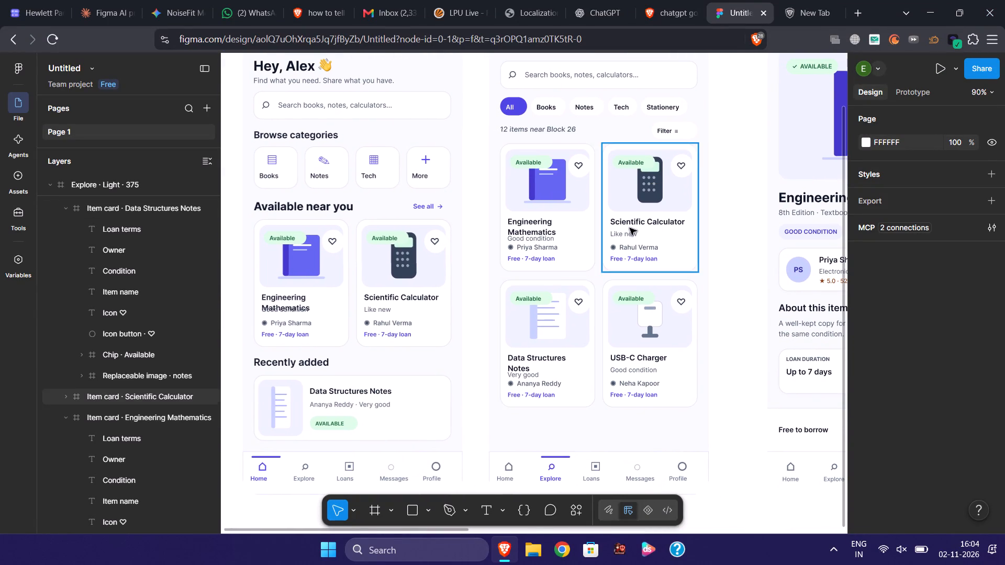
{"action": "left_click", "coordinate": [545, 228]}
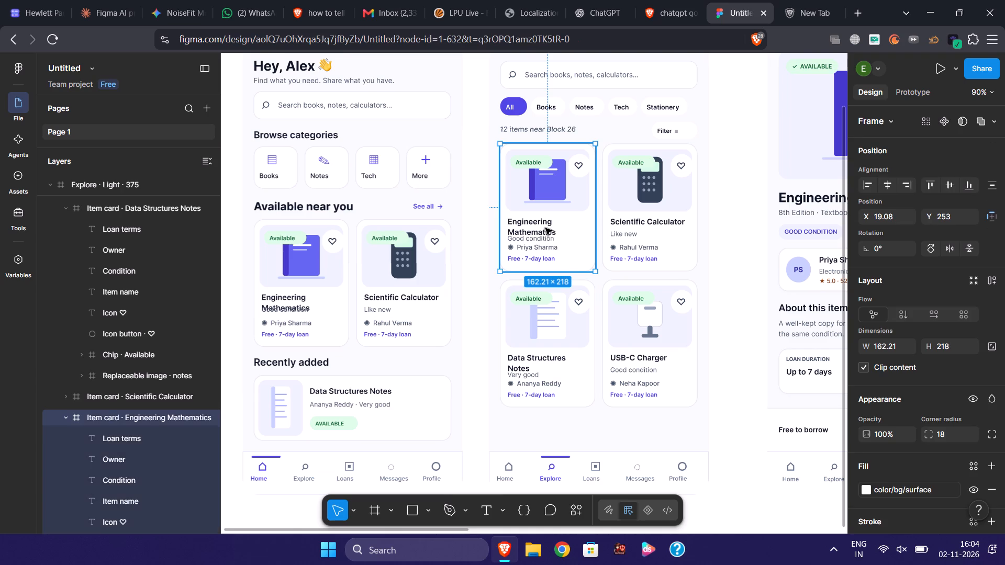
{"action": "double_click", "coordinate": [545, 228]}
{"action": "key", "text": "Up"}
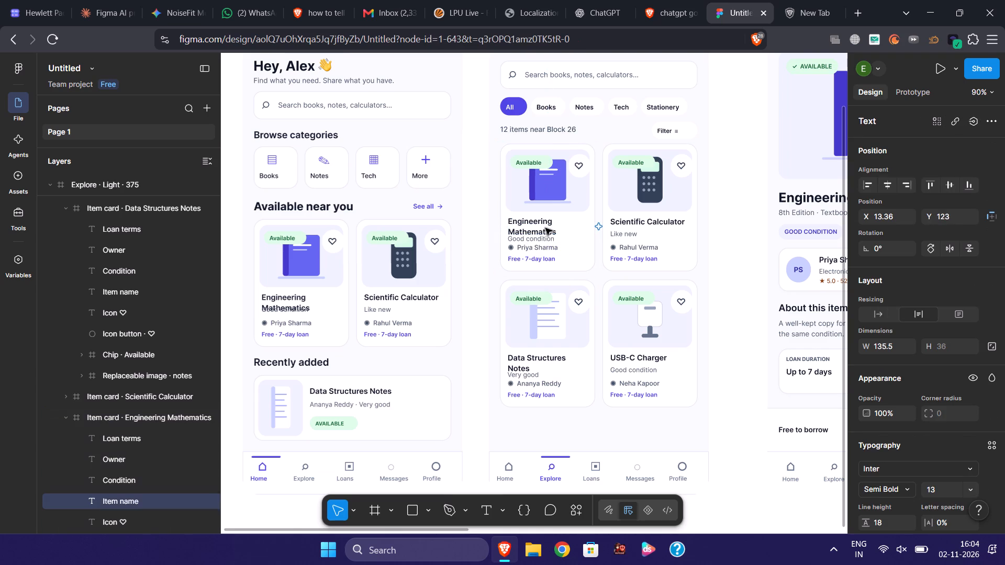
{"action": "key", "text": "Up"}
{"action": "key", "text": "Up"}
{"action": "key", "text": "Up"}
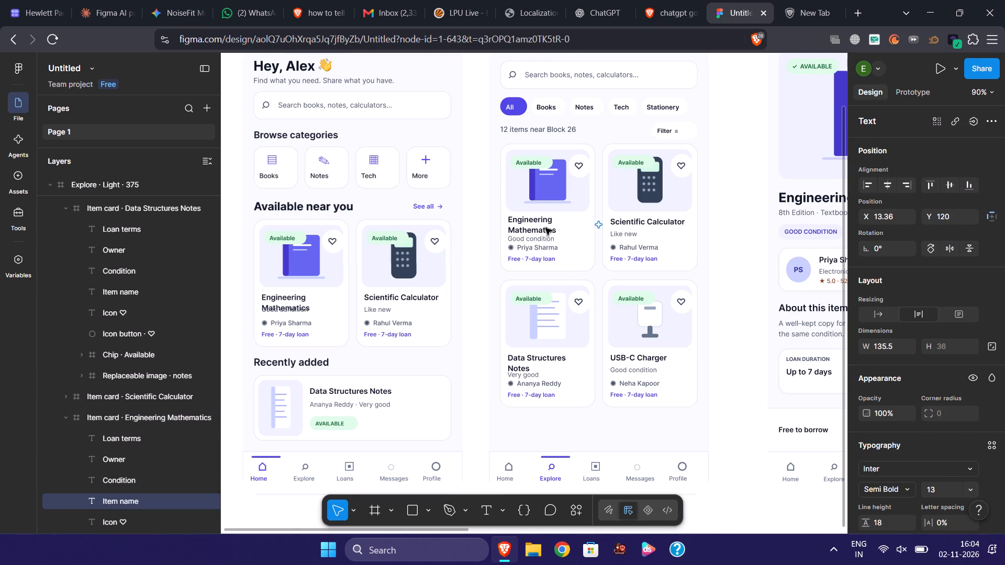
{"action": "key", "text": "Up"}
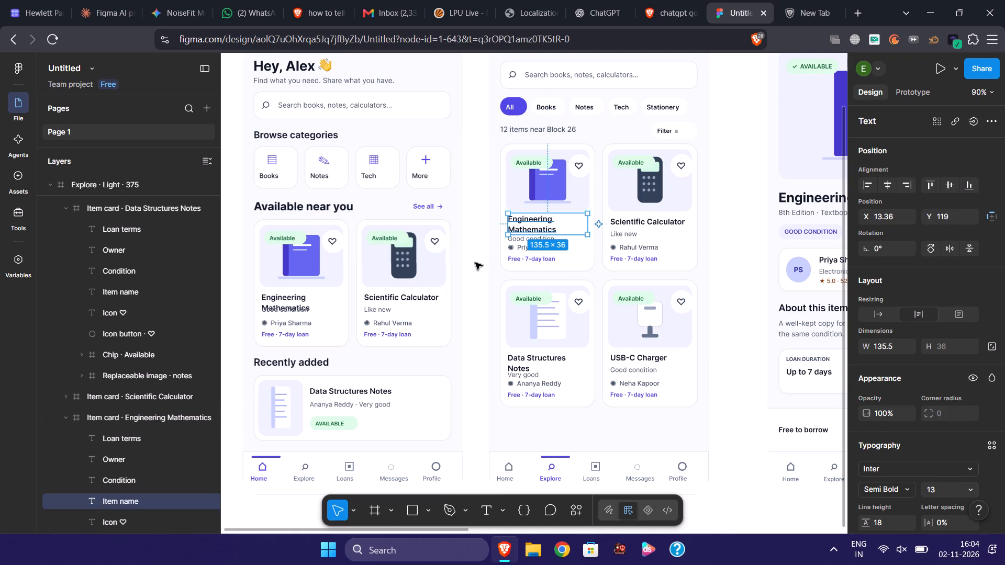
{"action": "left_click", "coordinate": [476, 269]}
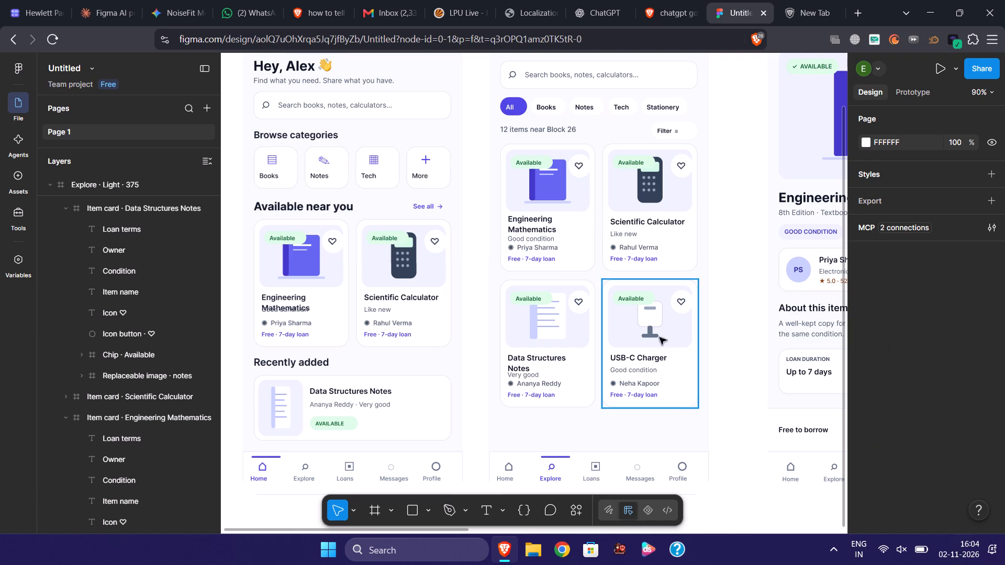
Move the item name in the Explore screen's Data Structures Notes card to X 12.36, Y 119, above the condition text.
{"action": "triple_click", "coordinate": [535, 361]}
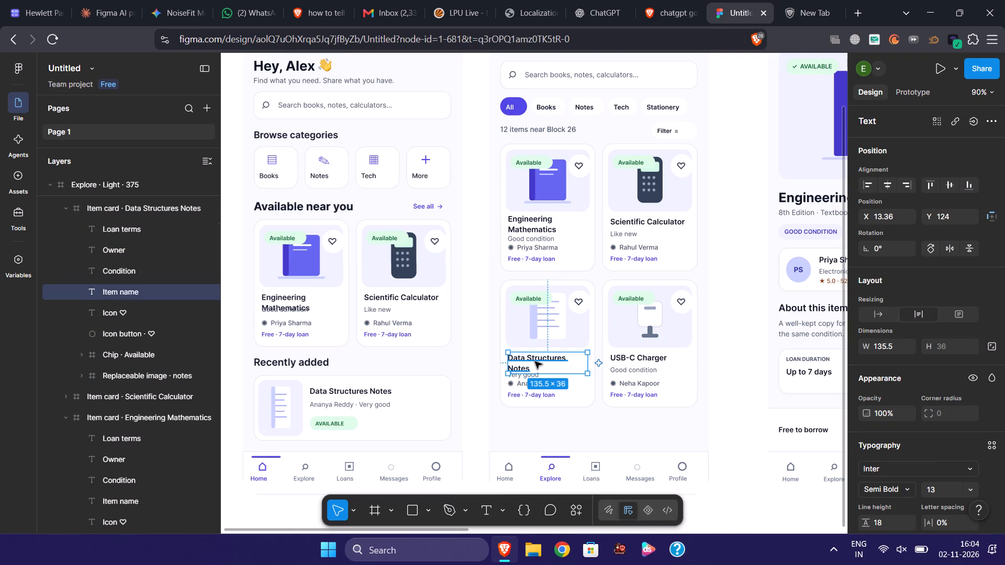
{"action": "key", "text": "Up"}
{"action": "key", "text": "Up"}
{"action": "key", "text": "Up"}
{"action": "key", "text": "Up"}
{"action": "key", "text": "Up"}
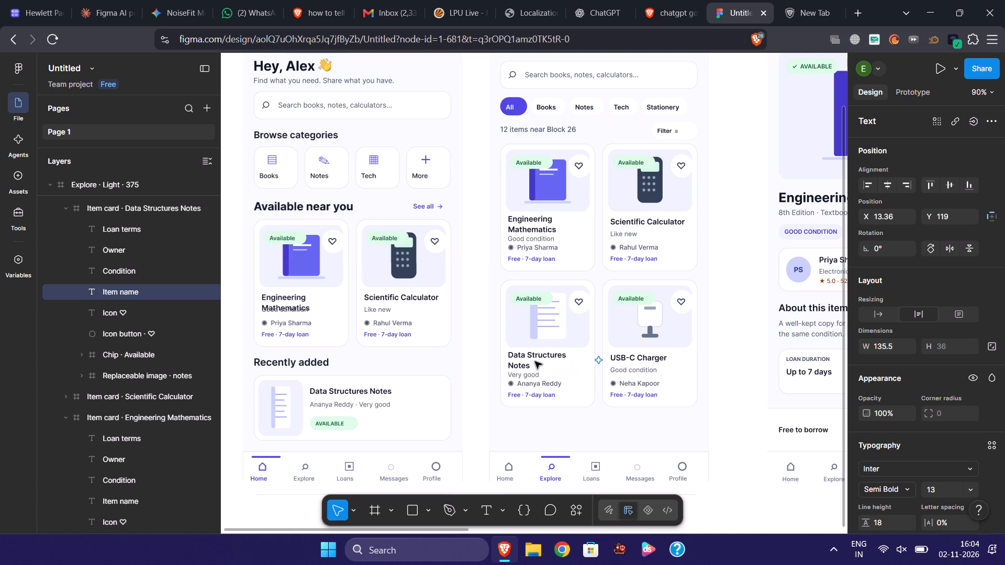
{"action": "key", "text": "Left"}
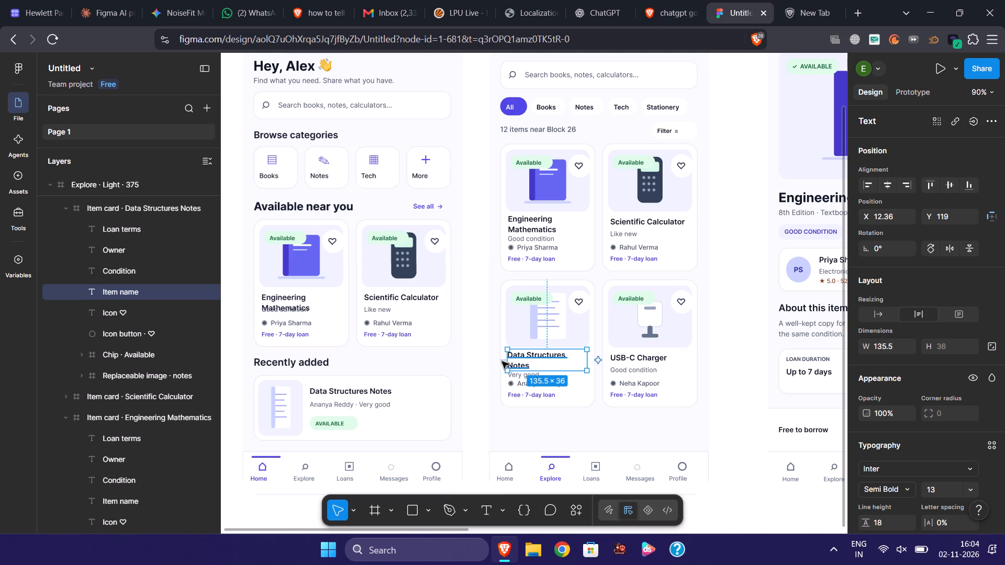
{"action": "left_click", "coordinate": [479, 347]}
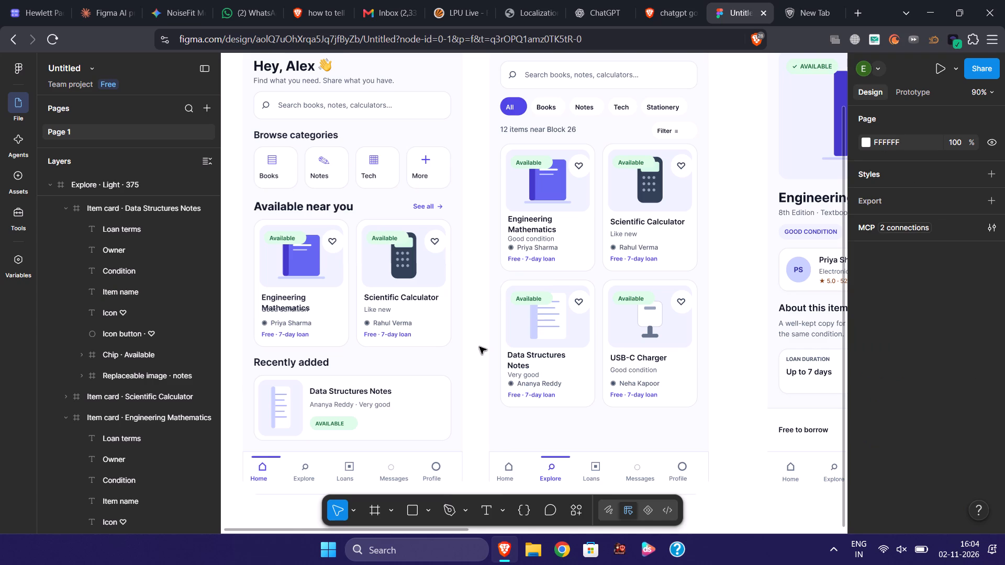
Save the design file and close the browser window.
{"action": "key", "text": "ctrl+s"}
{"action": "left_click", "coordinate": [1004, 0]}
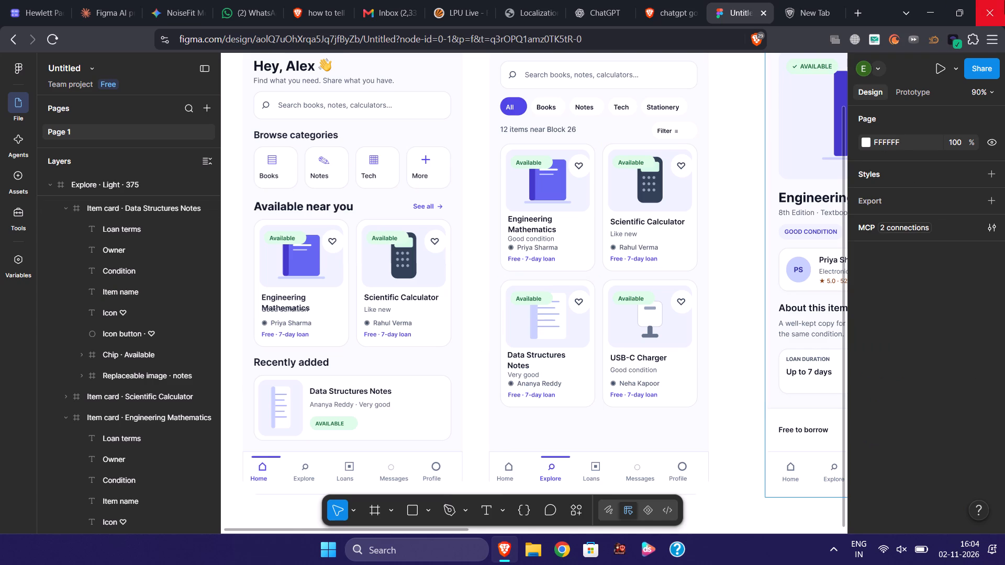
Shut down the PC with the slide-to-shut-down utility.
{"action": "left_click", "coordinate": [616, 550]}
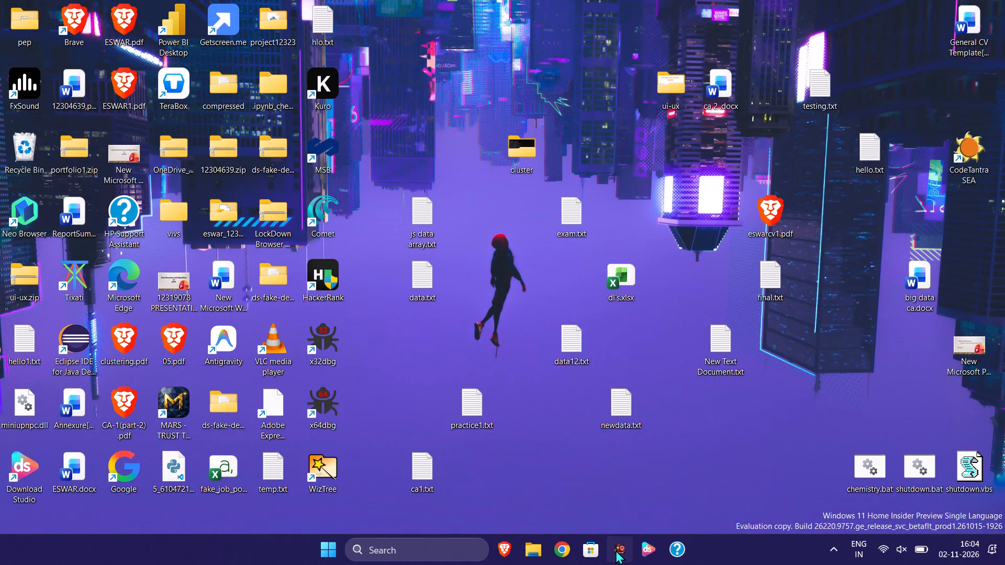
{"action": "left_click_drag", "start_coordinate": [495, 172], "coordinate": [585, 564]}
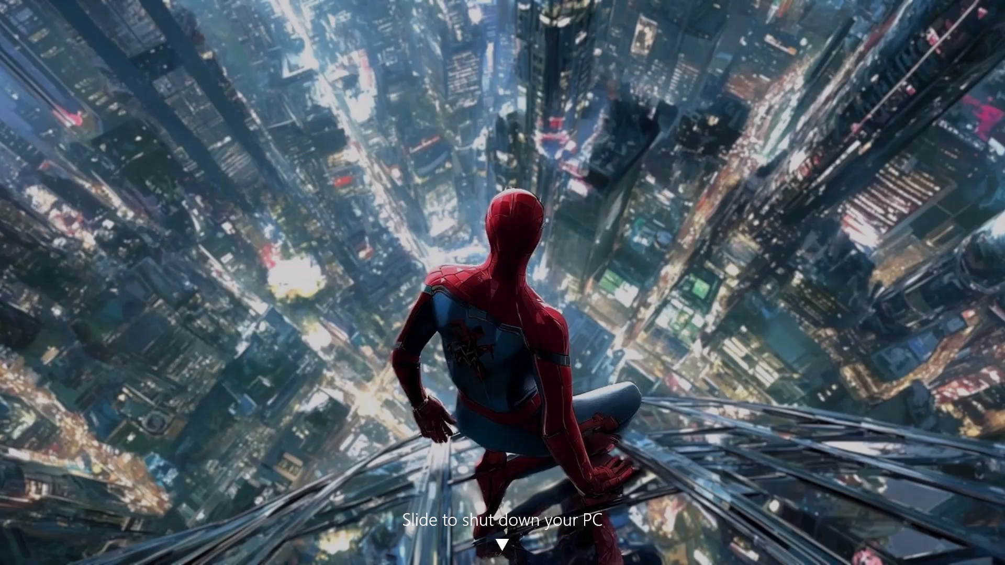